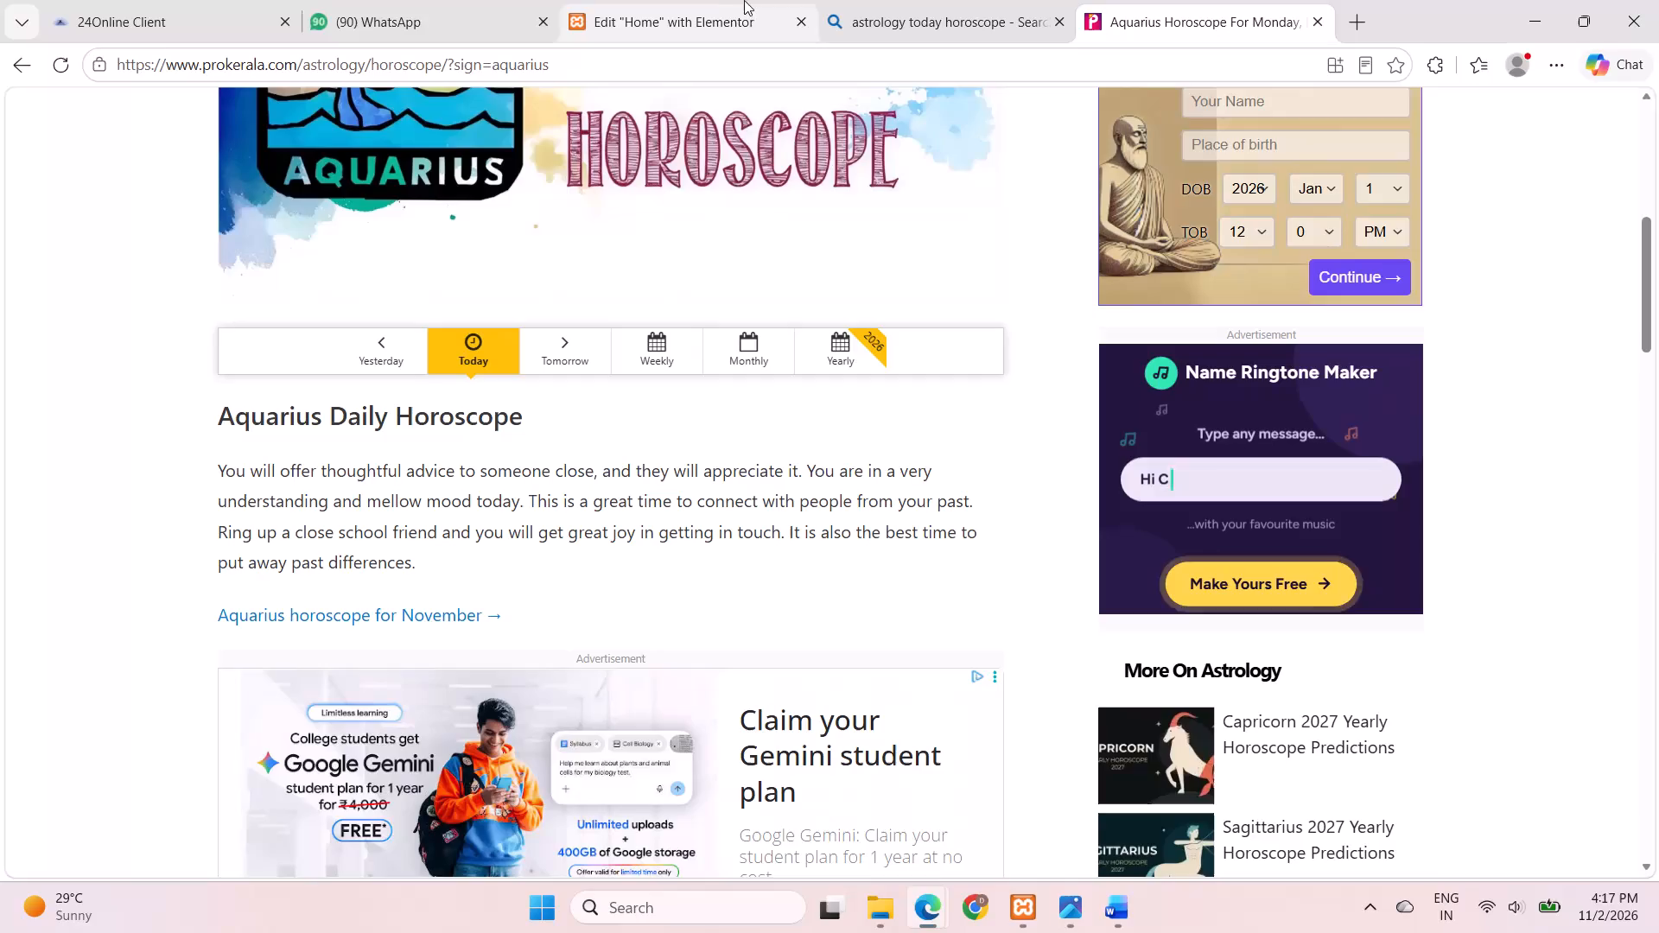
click(771, 1)
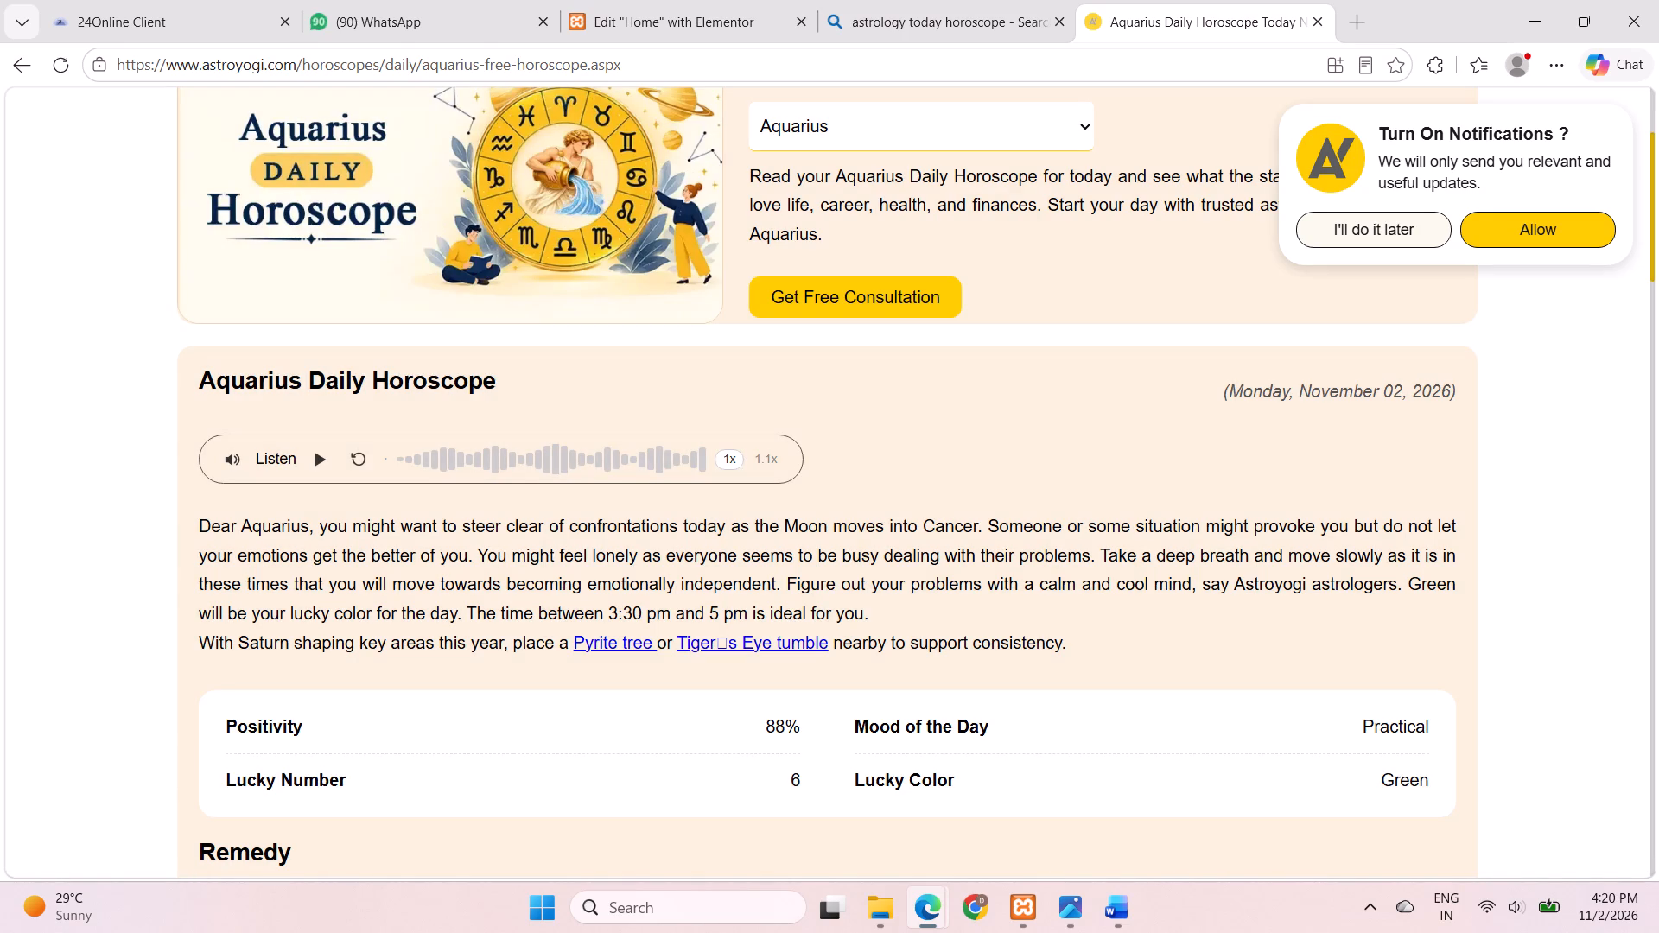
scroll(807, 557, down, 1)
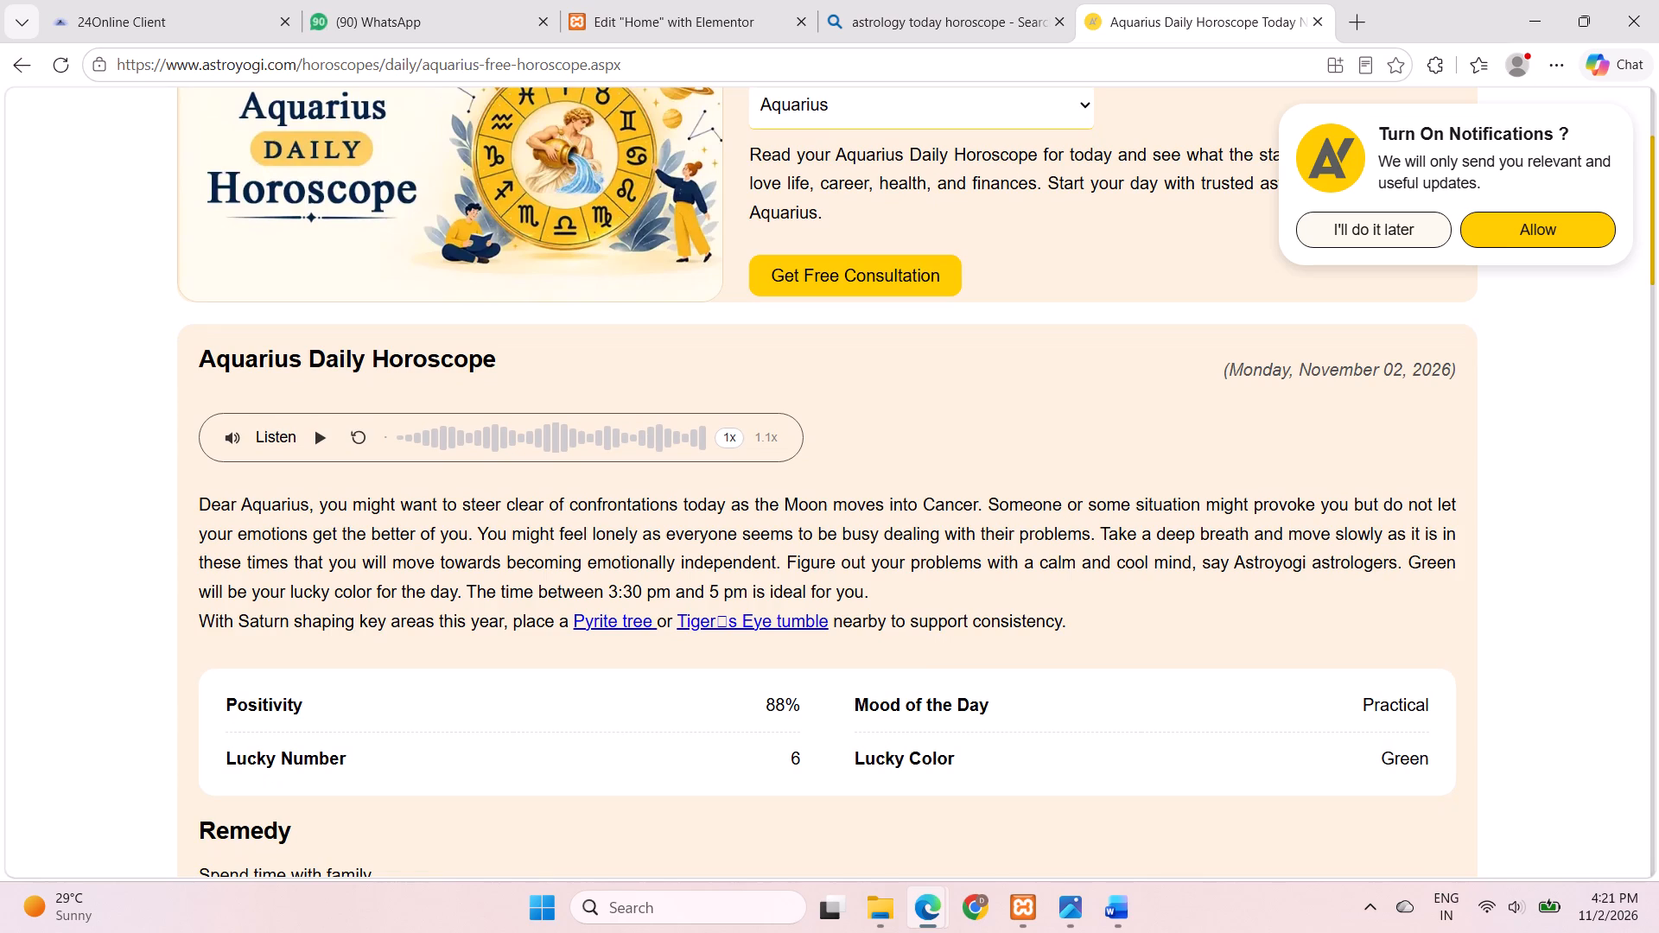
scroll(807, 557, down, 1)
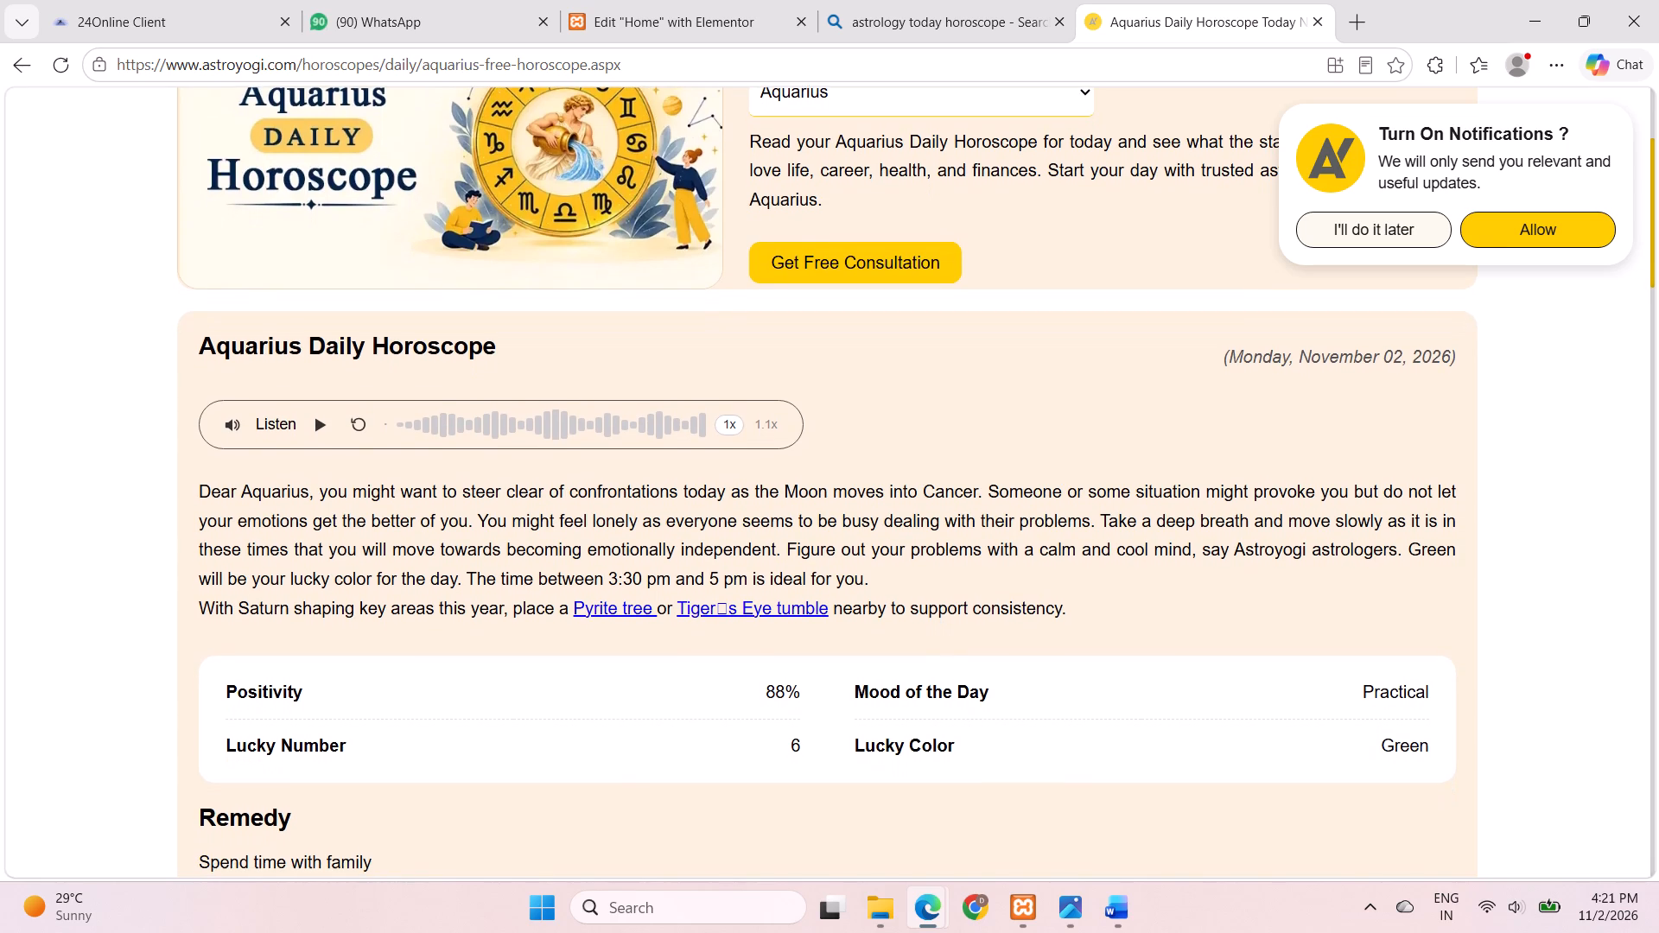
scroll(720, 606, down, 1)
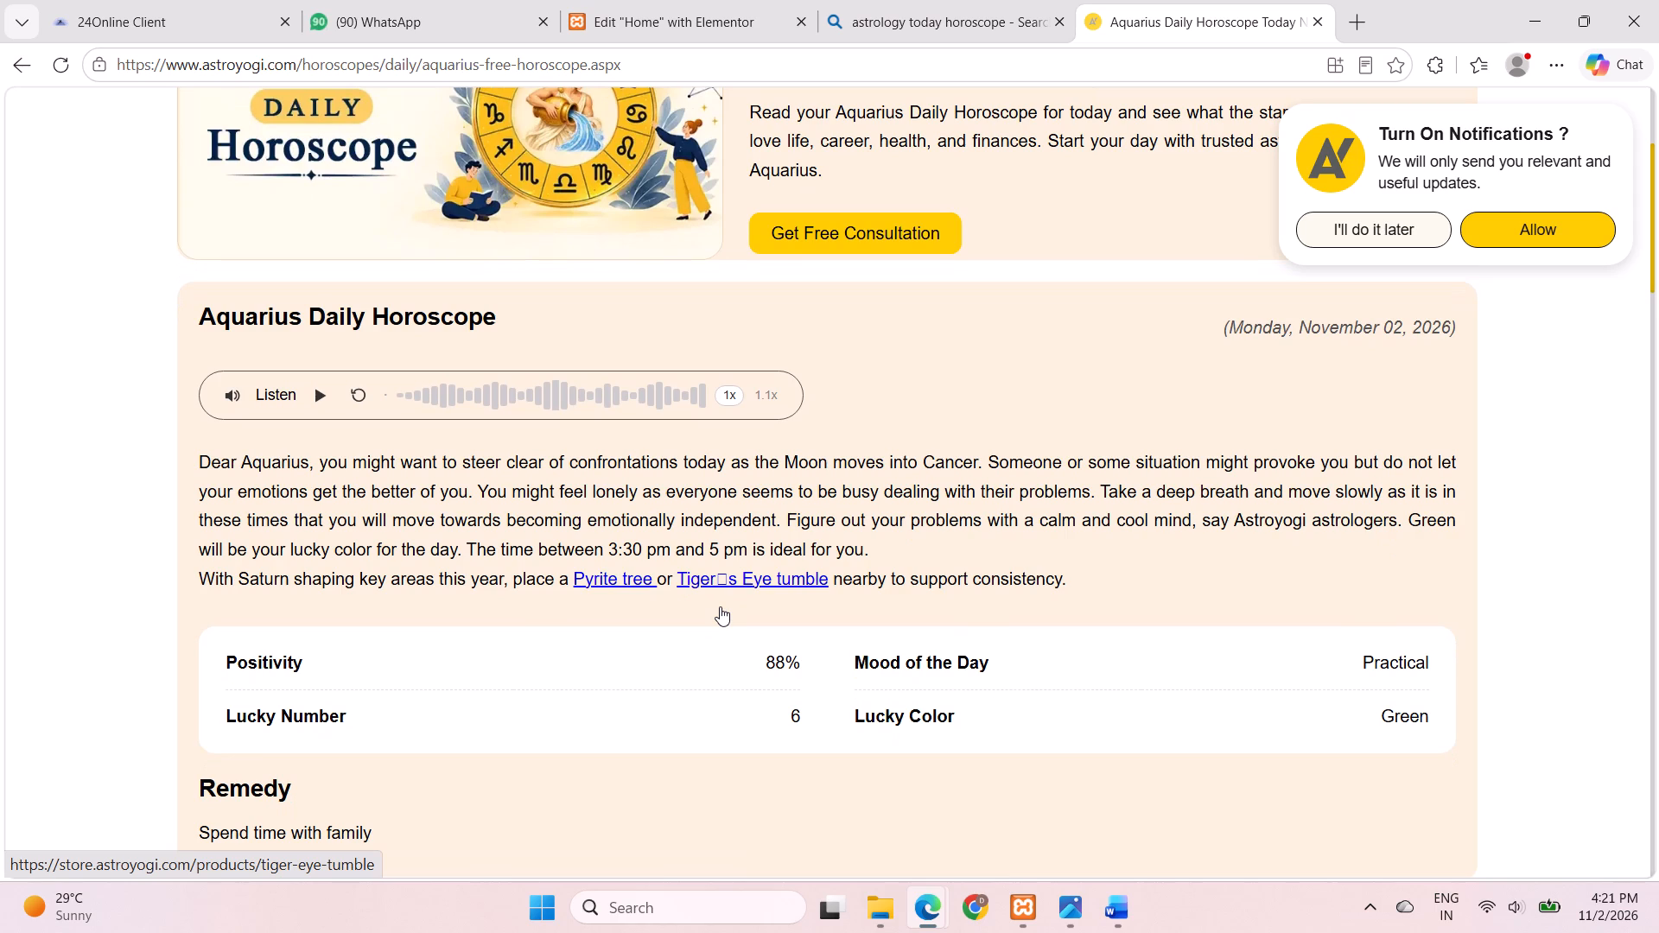
scroll(720, 606, down, 1)
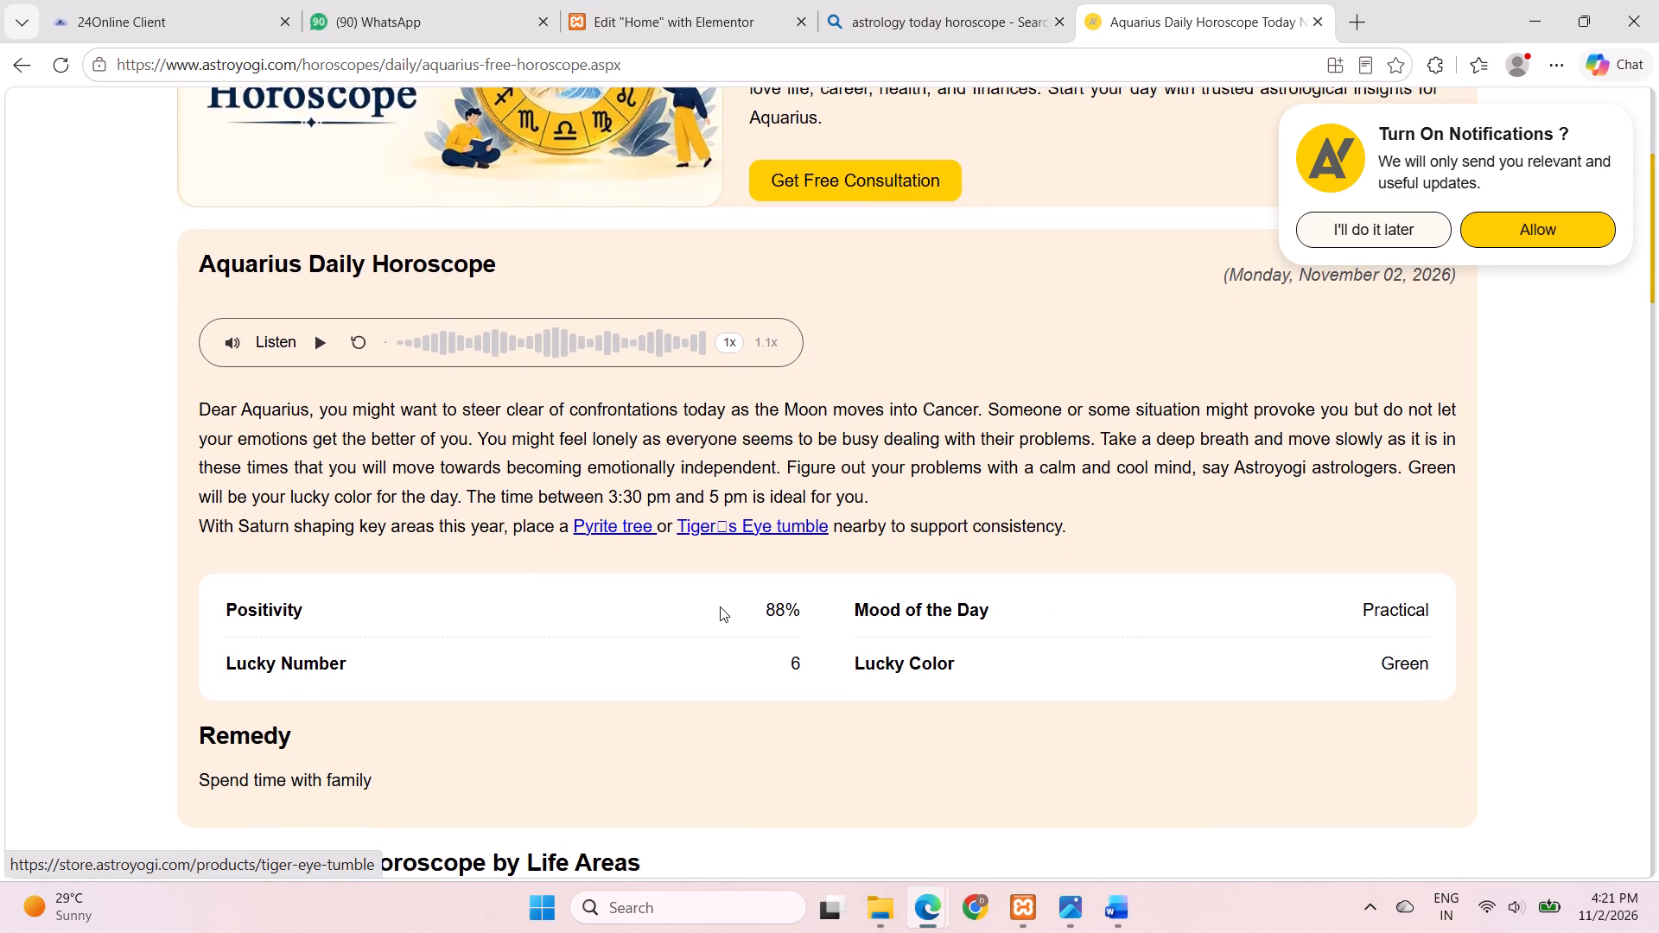
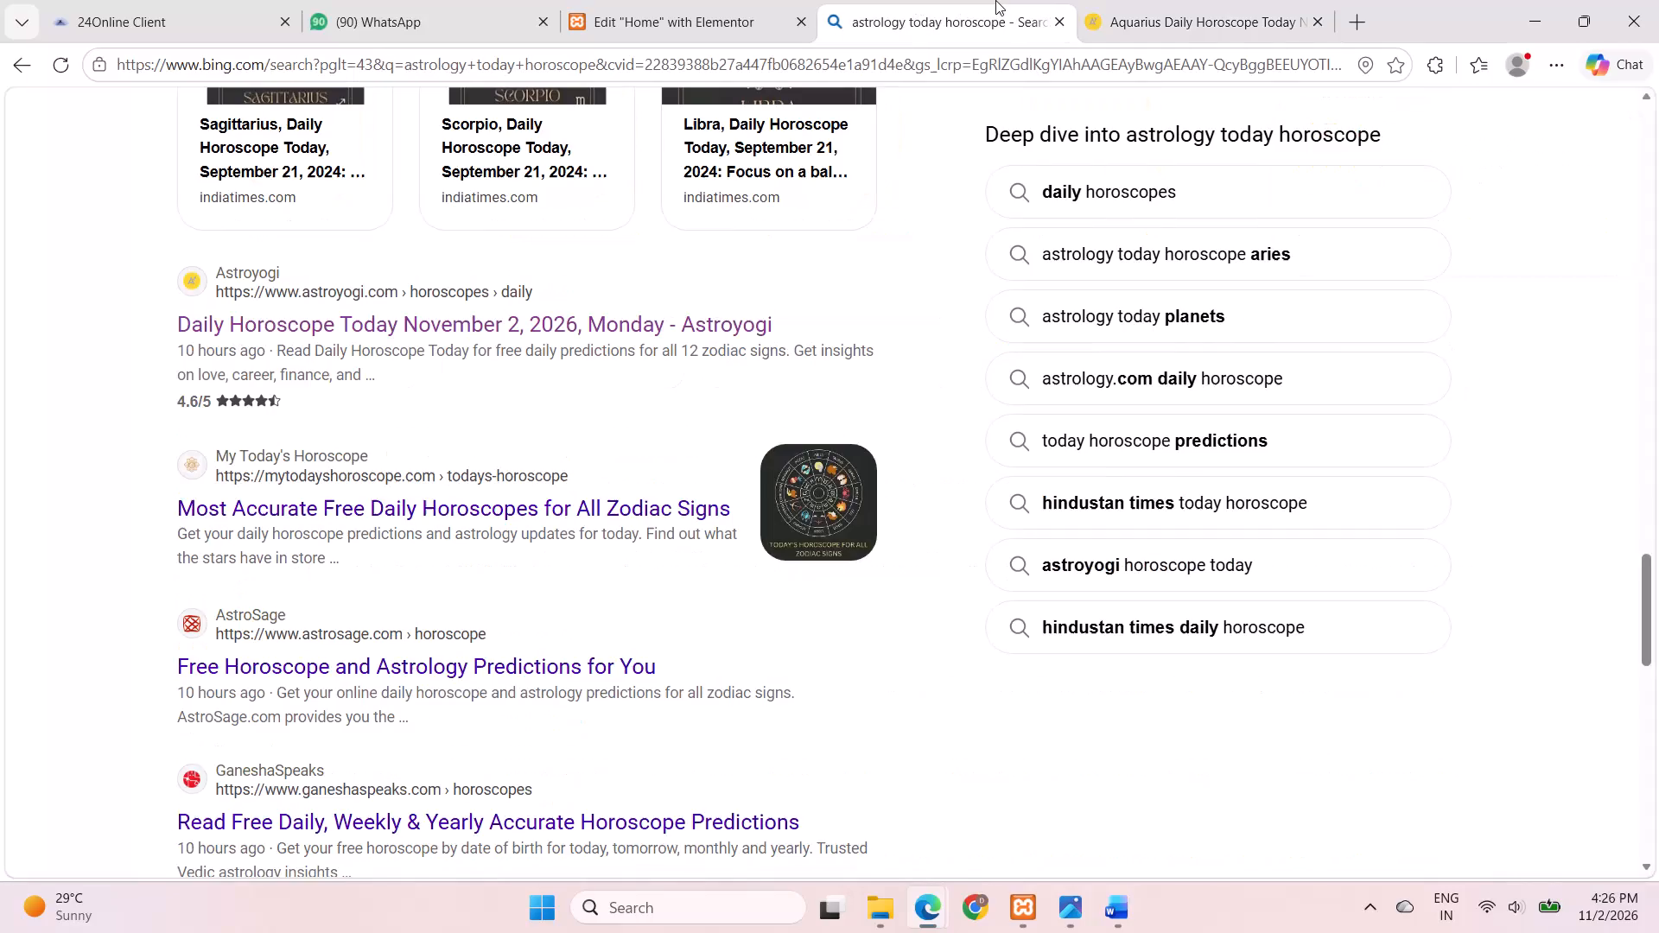
Close the astrology today horoscope search results, keeping the Aquarius daily horoscope page open.
click(1059, 14)
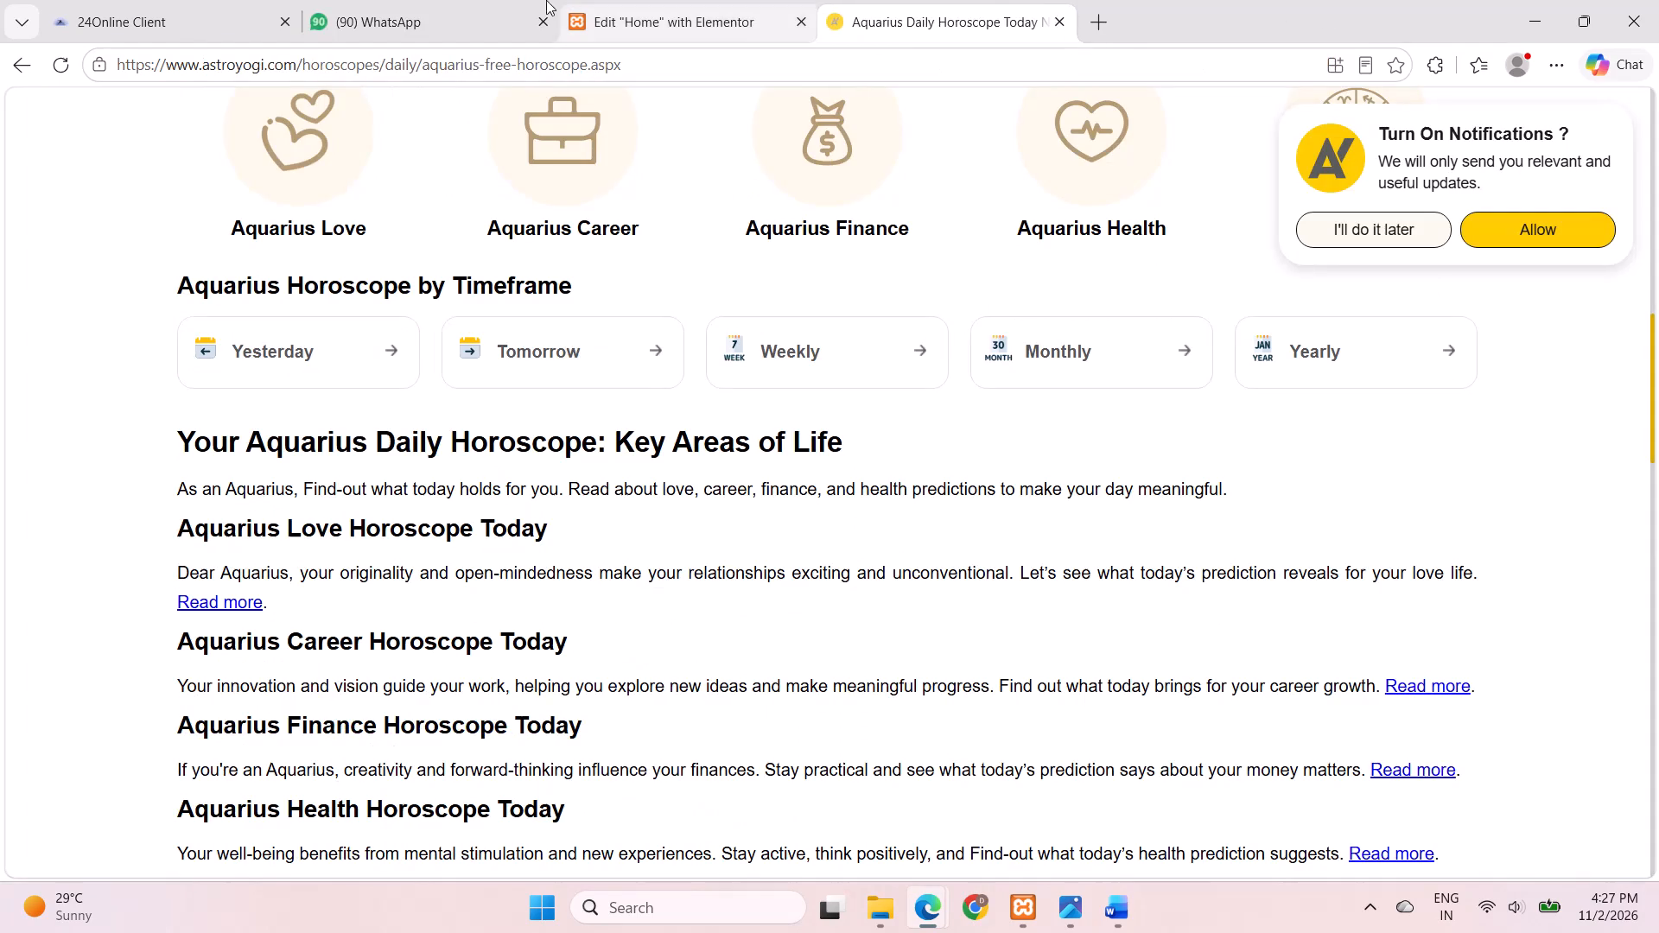
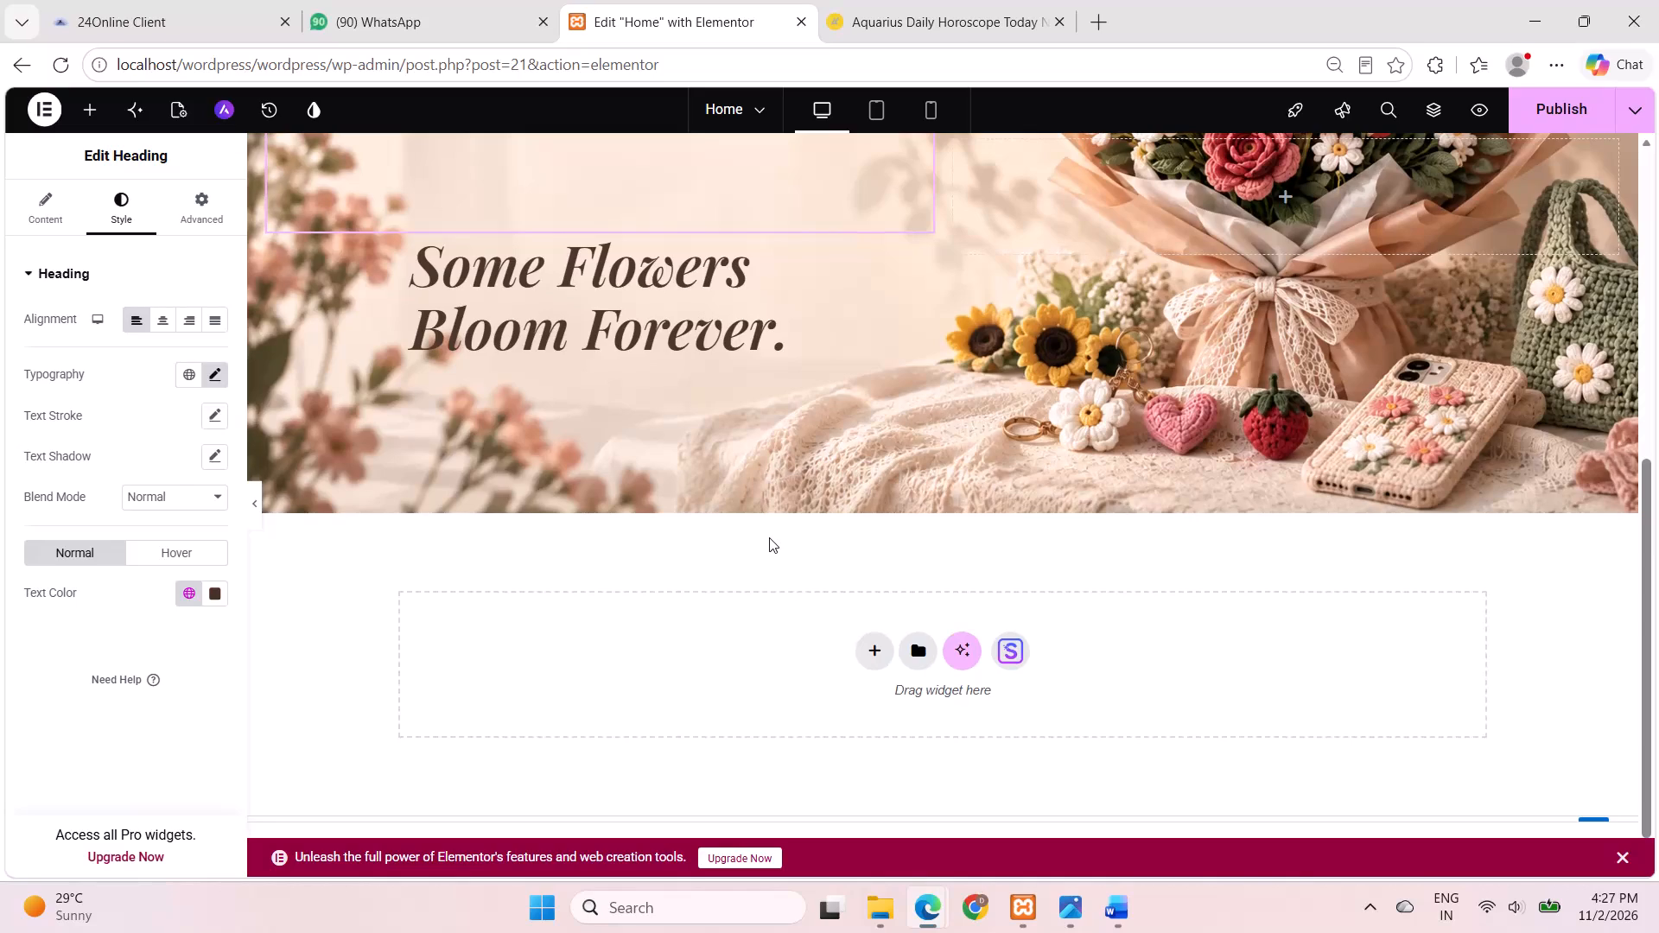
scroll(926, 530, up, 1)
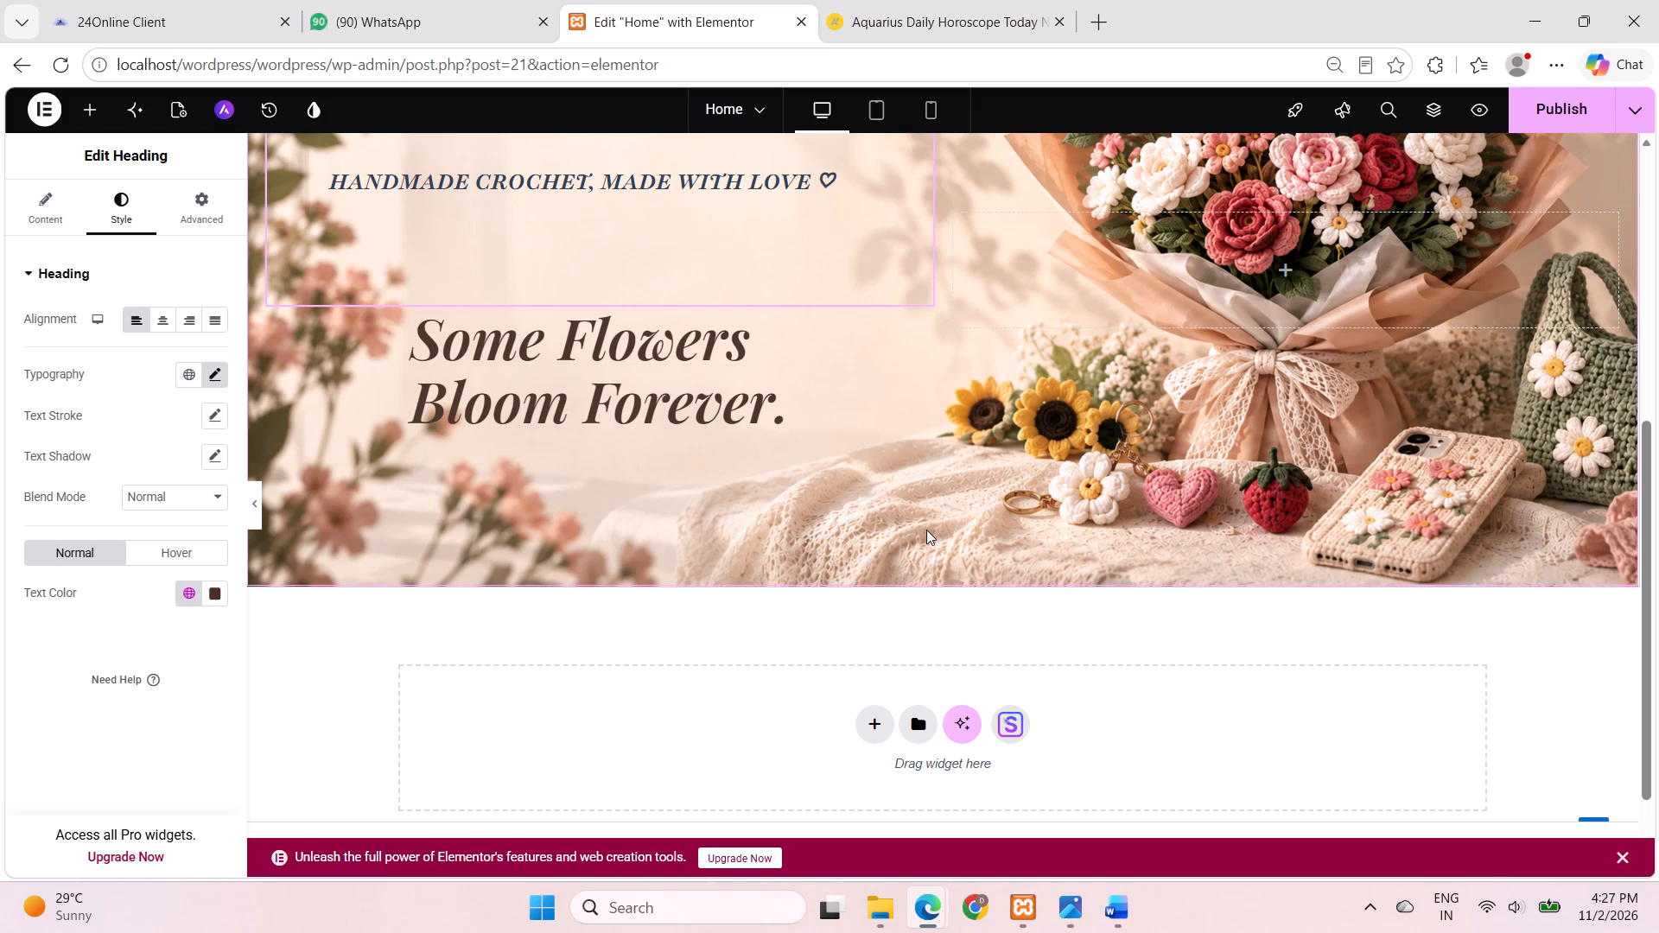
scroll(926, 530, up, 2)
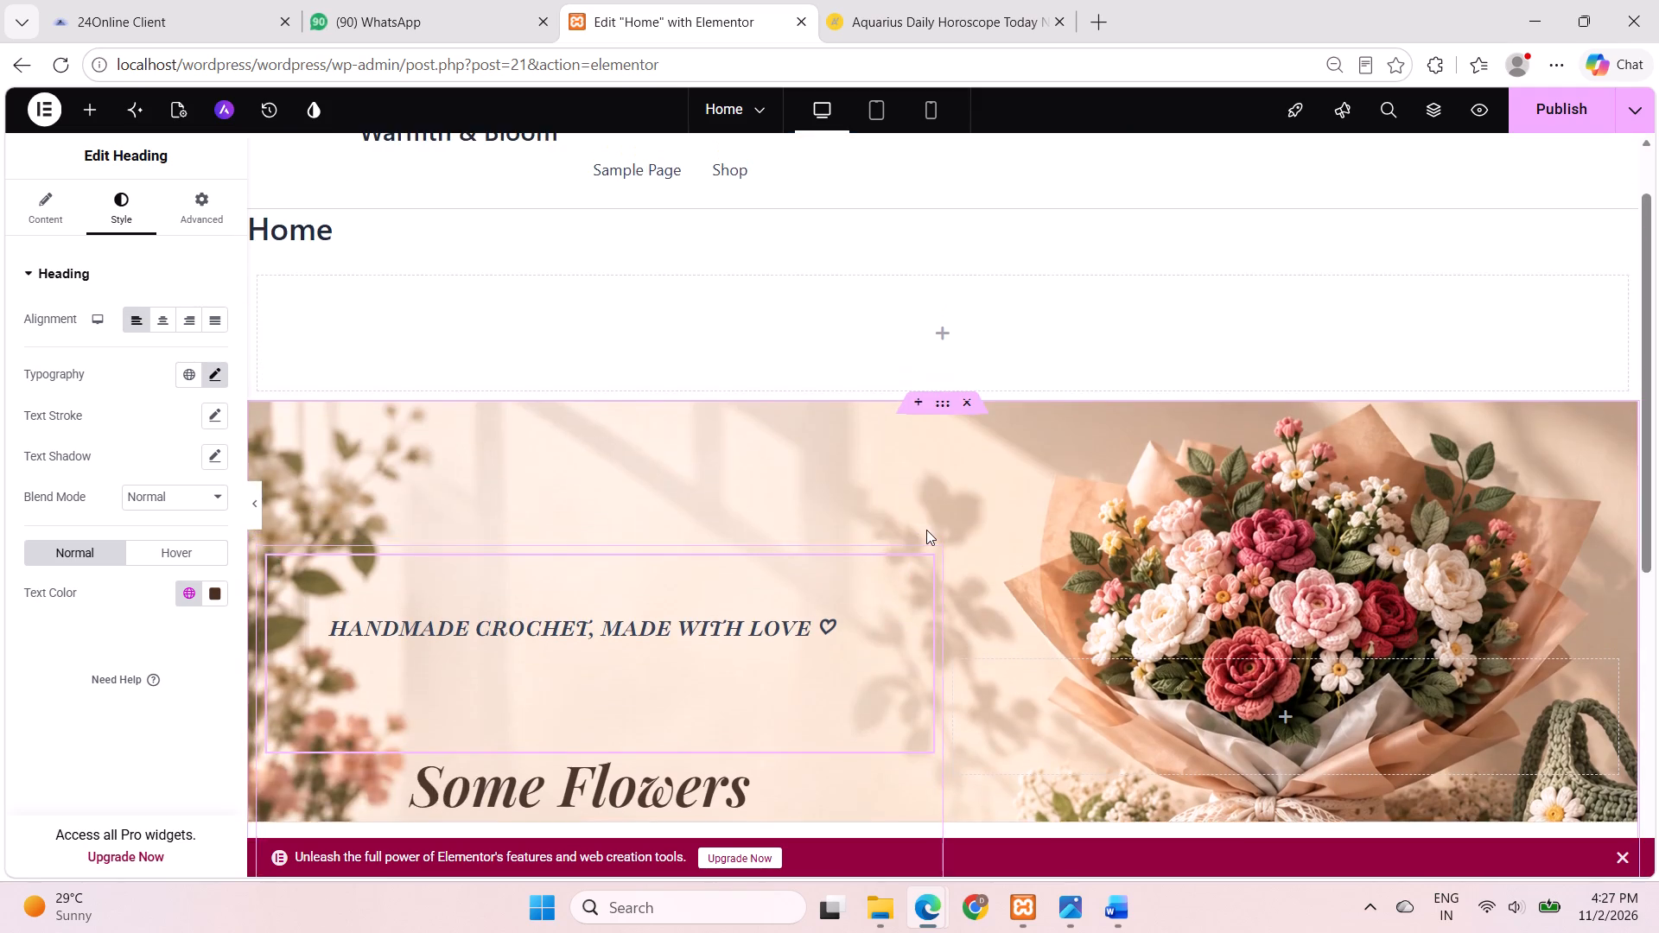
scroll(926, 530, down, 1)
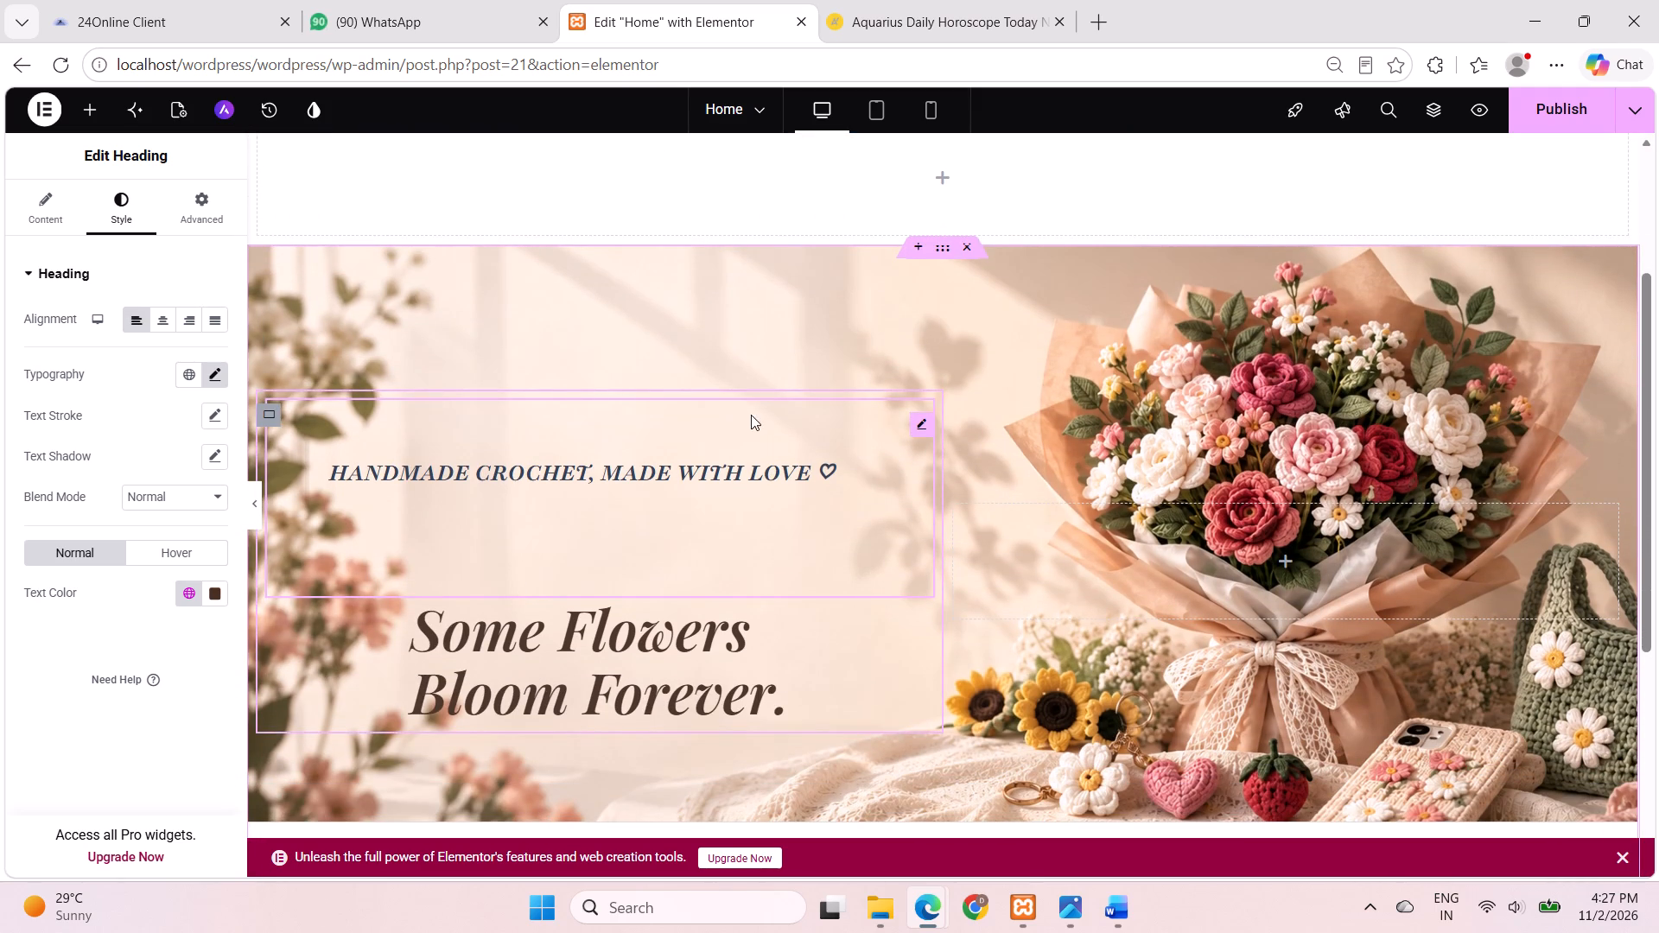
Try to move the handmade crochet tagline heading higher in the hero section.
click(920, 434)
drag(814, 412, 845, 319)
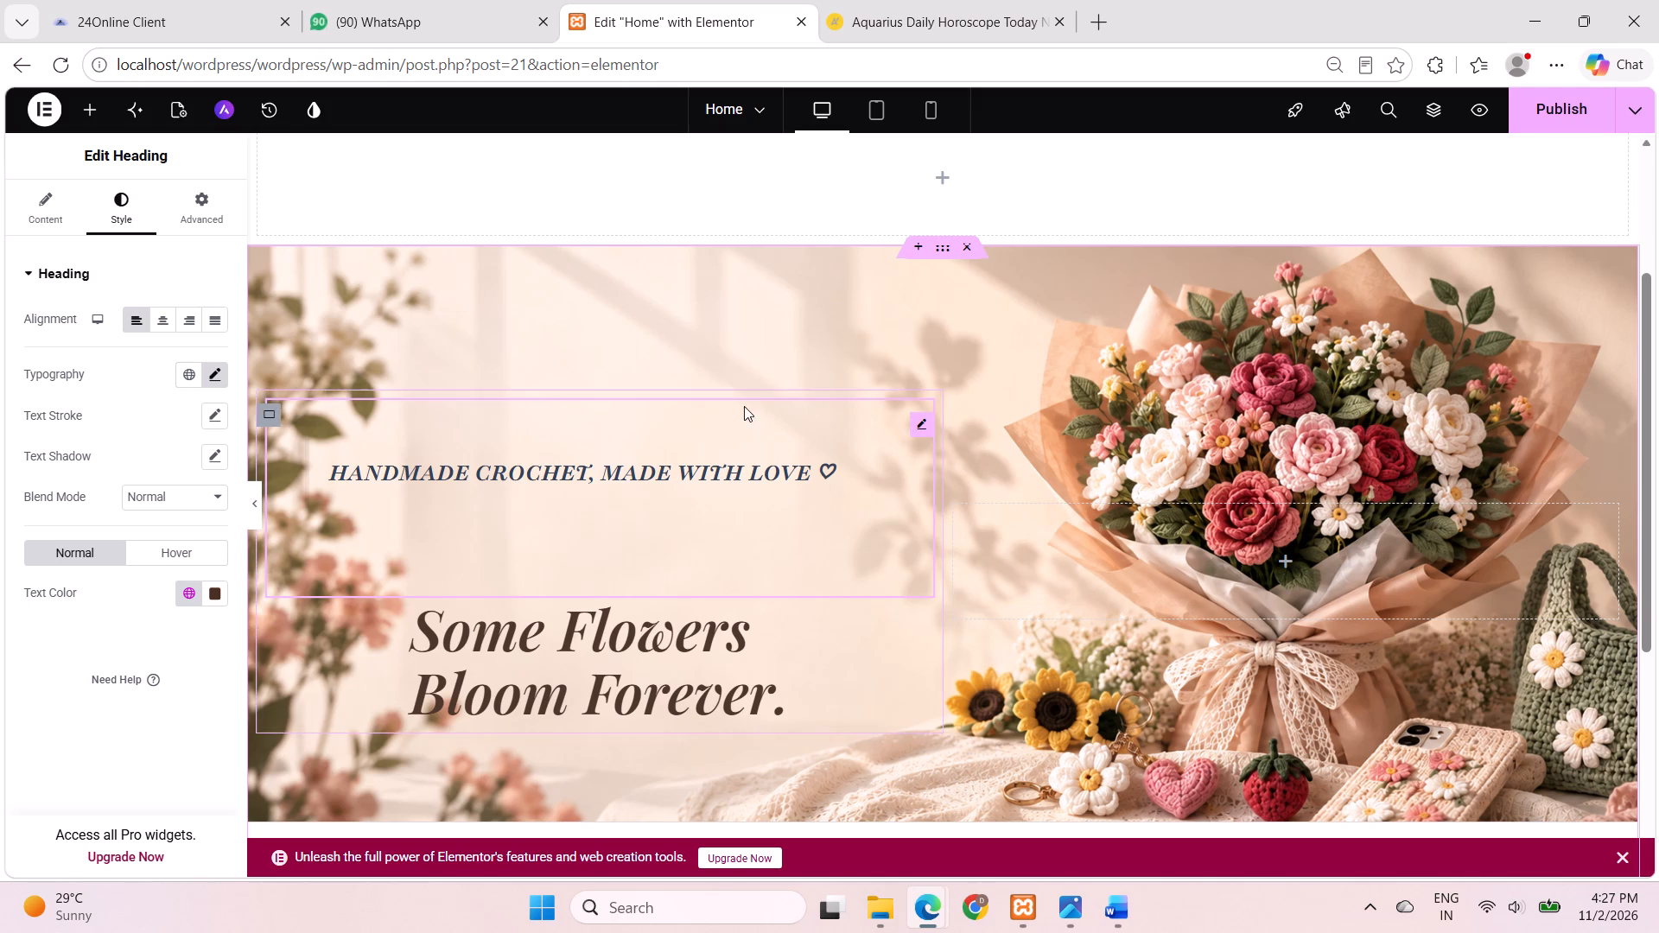
Try the Center, End, Justified and Start alignments on the tagline heading and settle on Center.
click(809, 485)
click(809, 485)
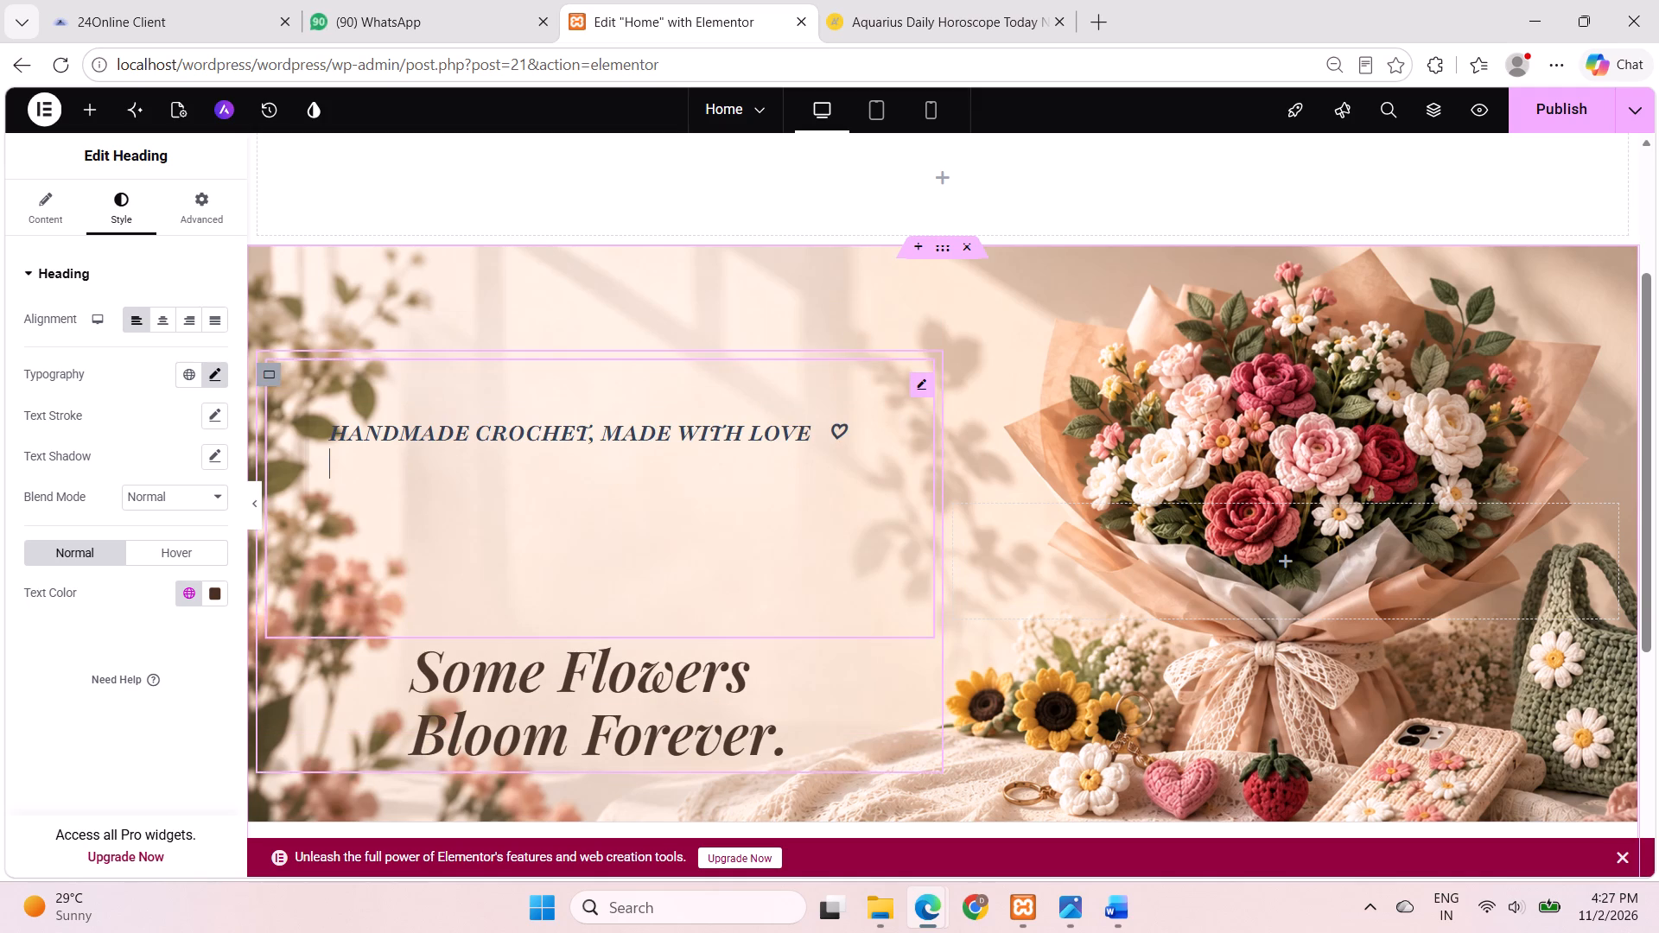
click(166, 321)
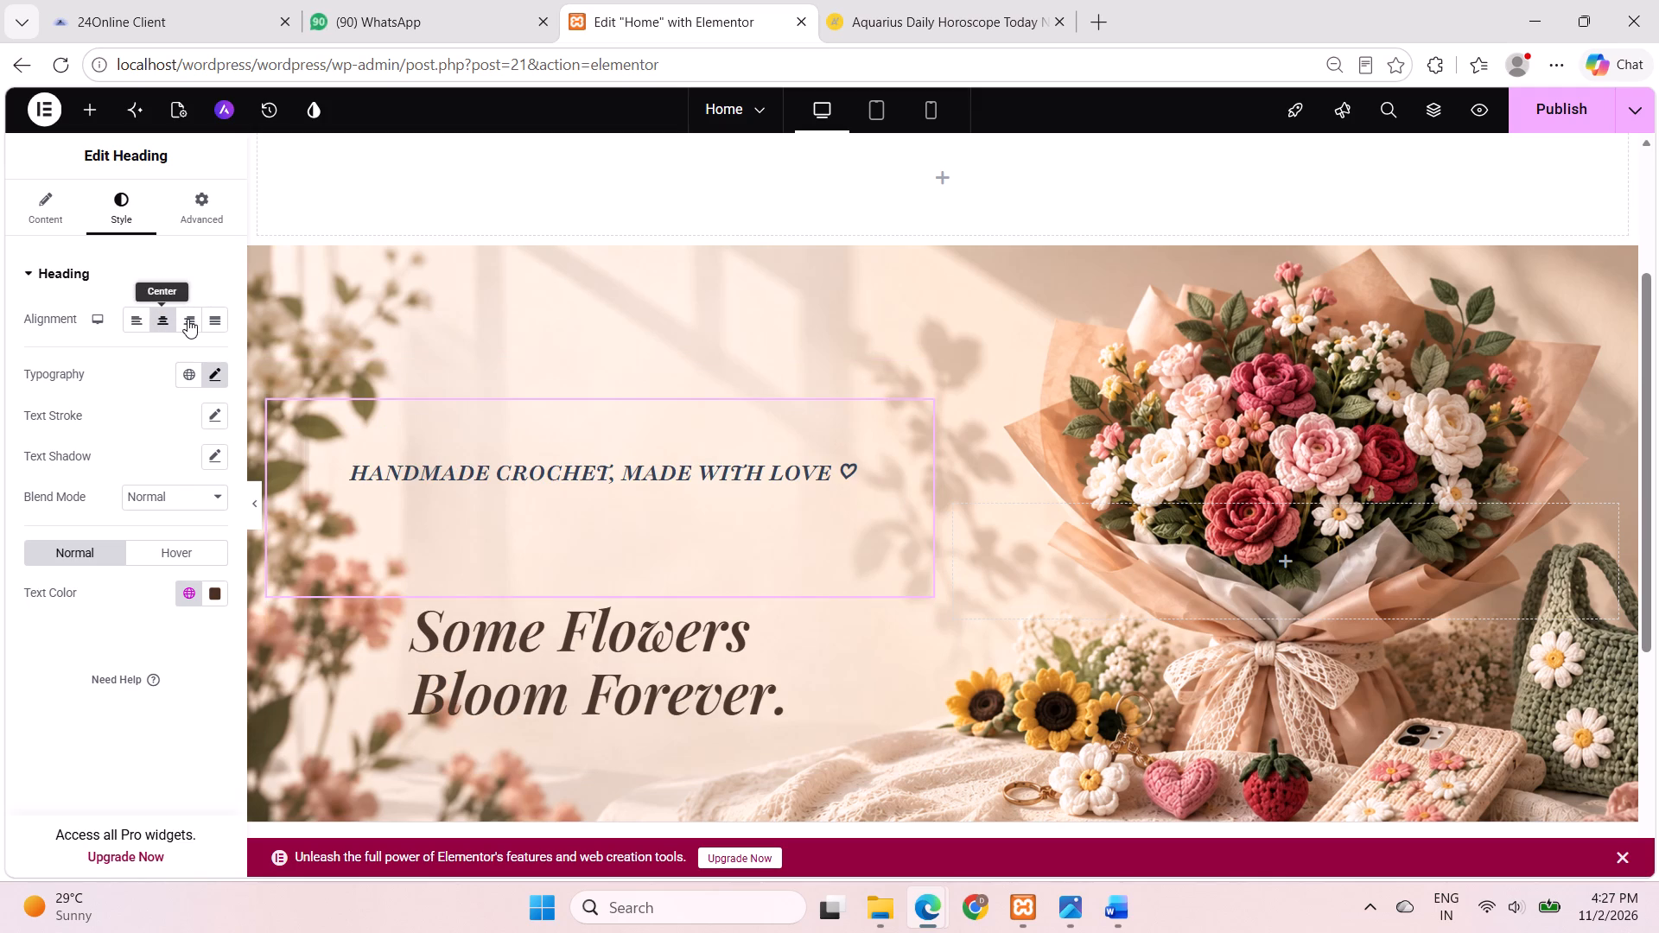
click(198, 317)
click(238, 317)
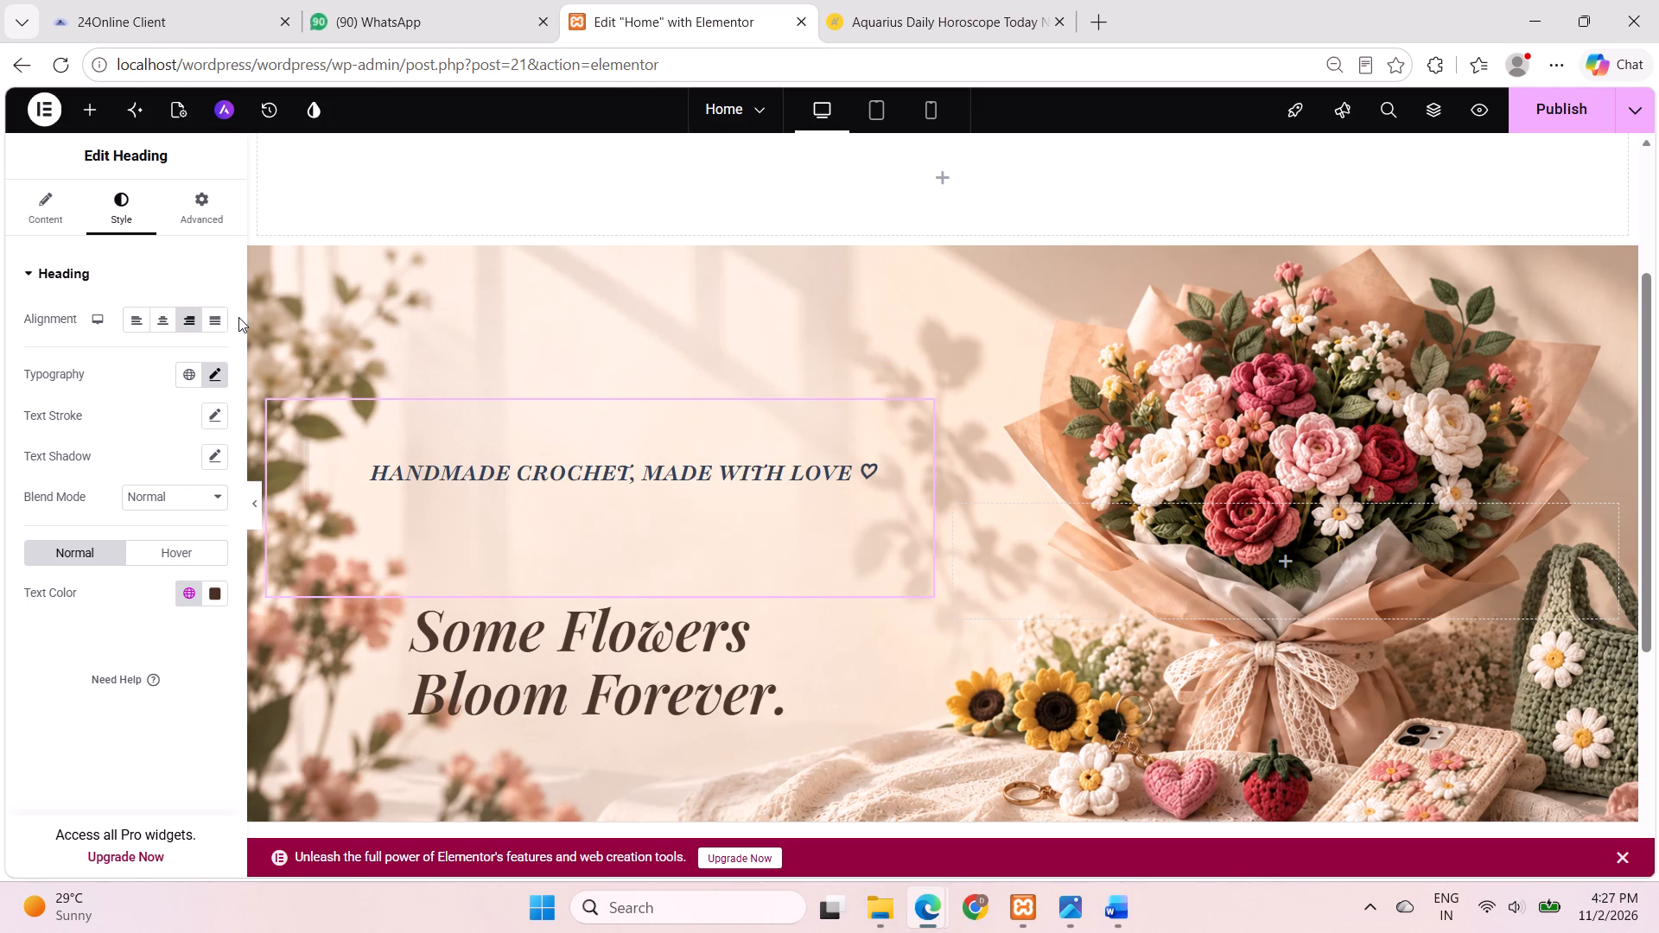
click(213, 318)
click(180, 314)
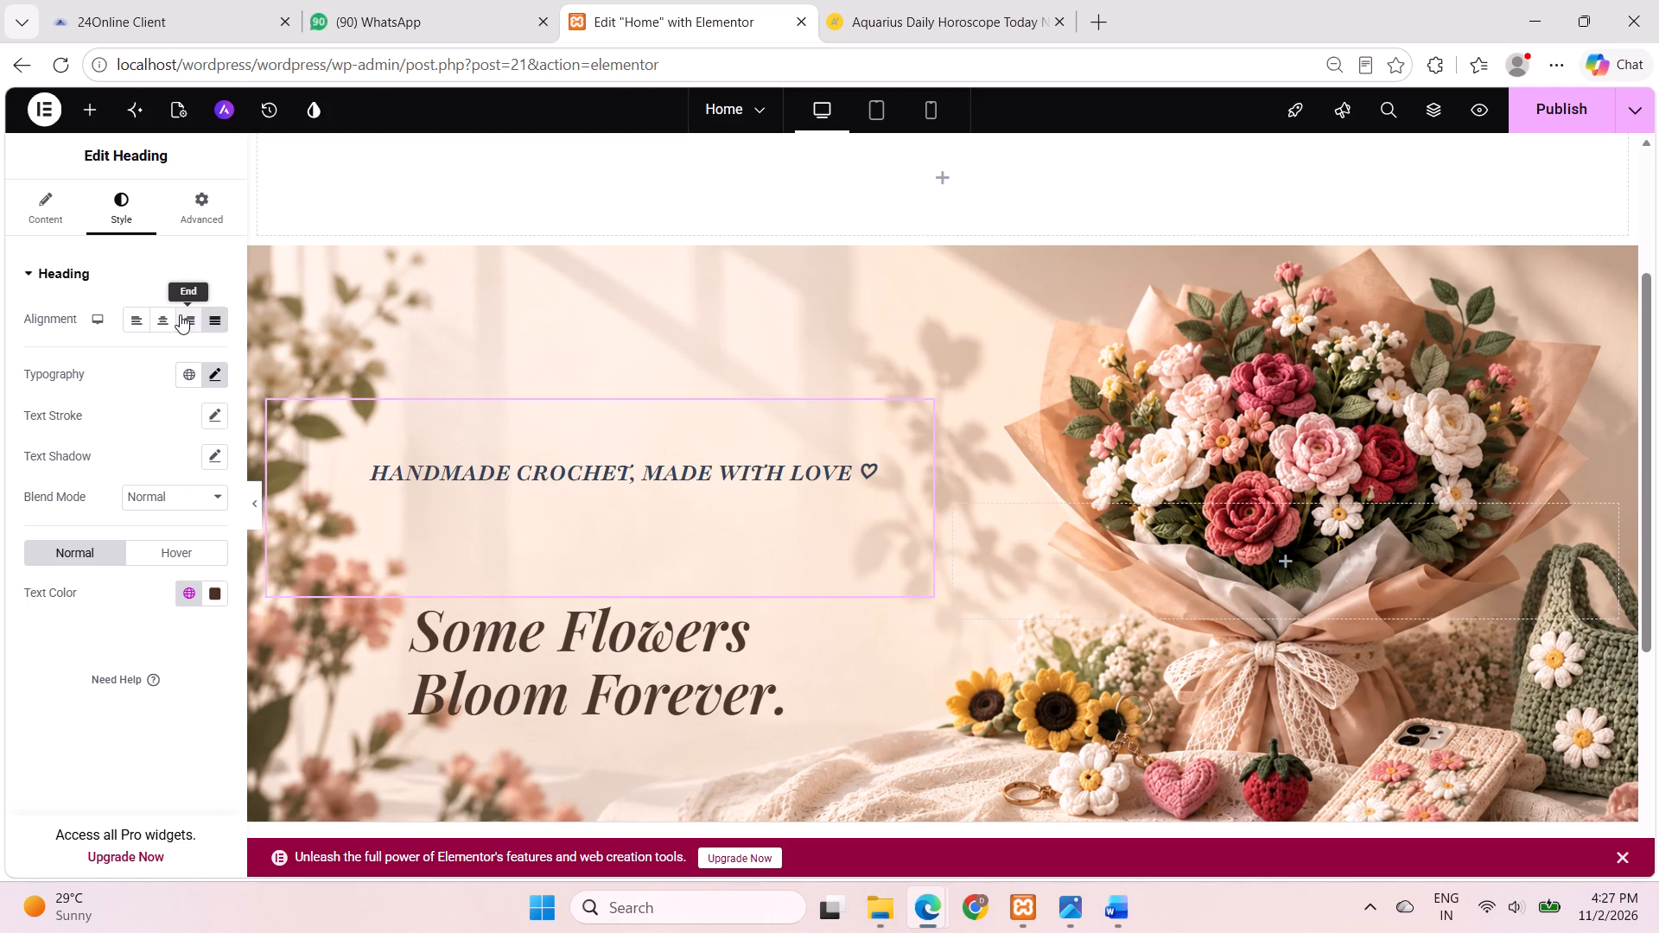
click(152, 303)
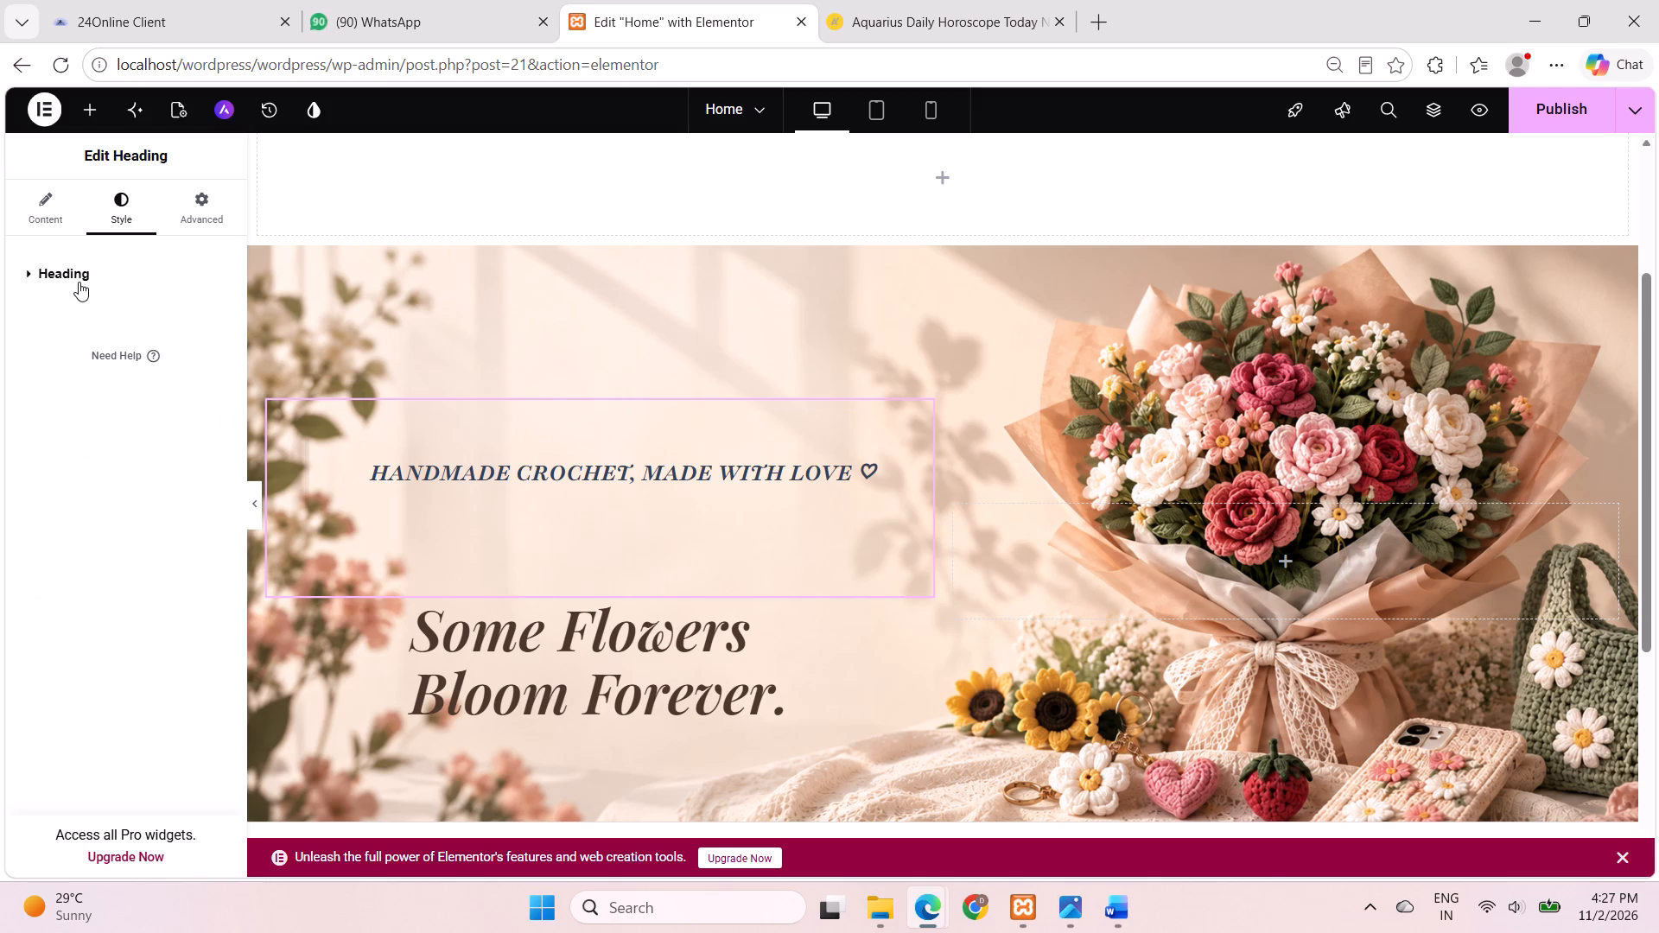
click(79, 280)
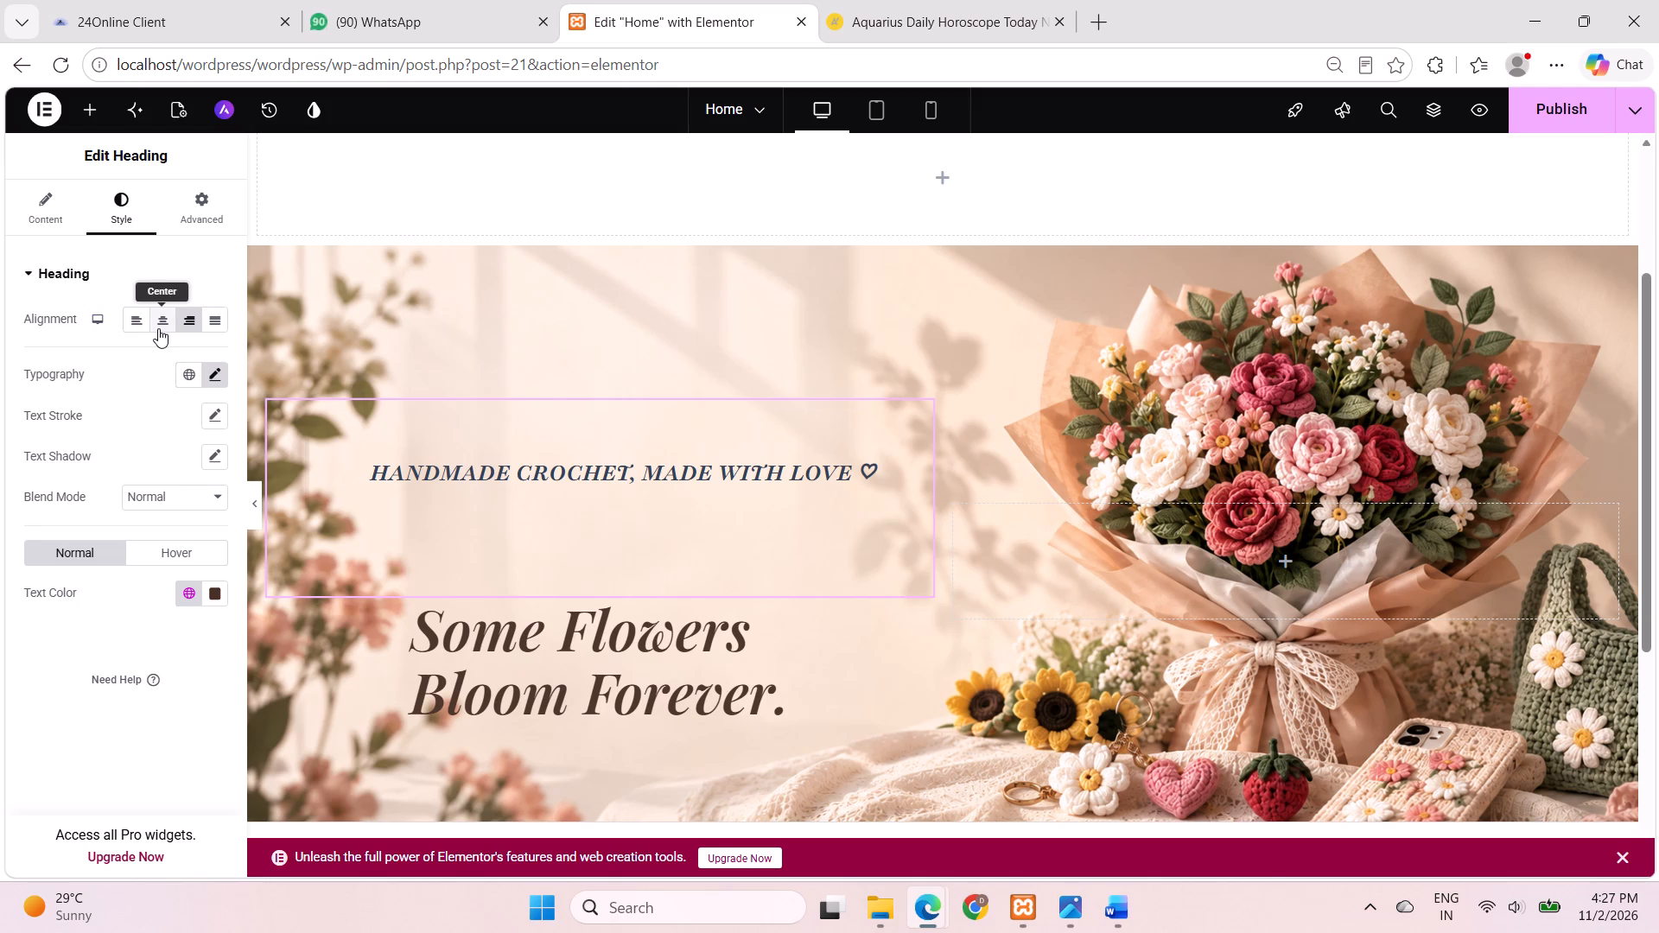
click(158, 328)
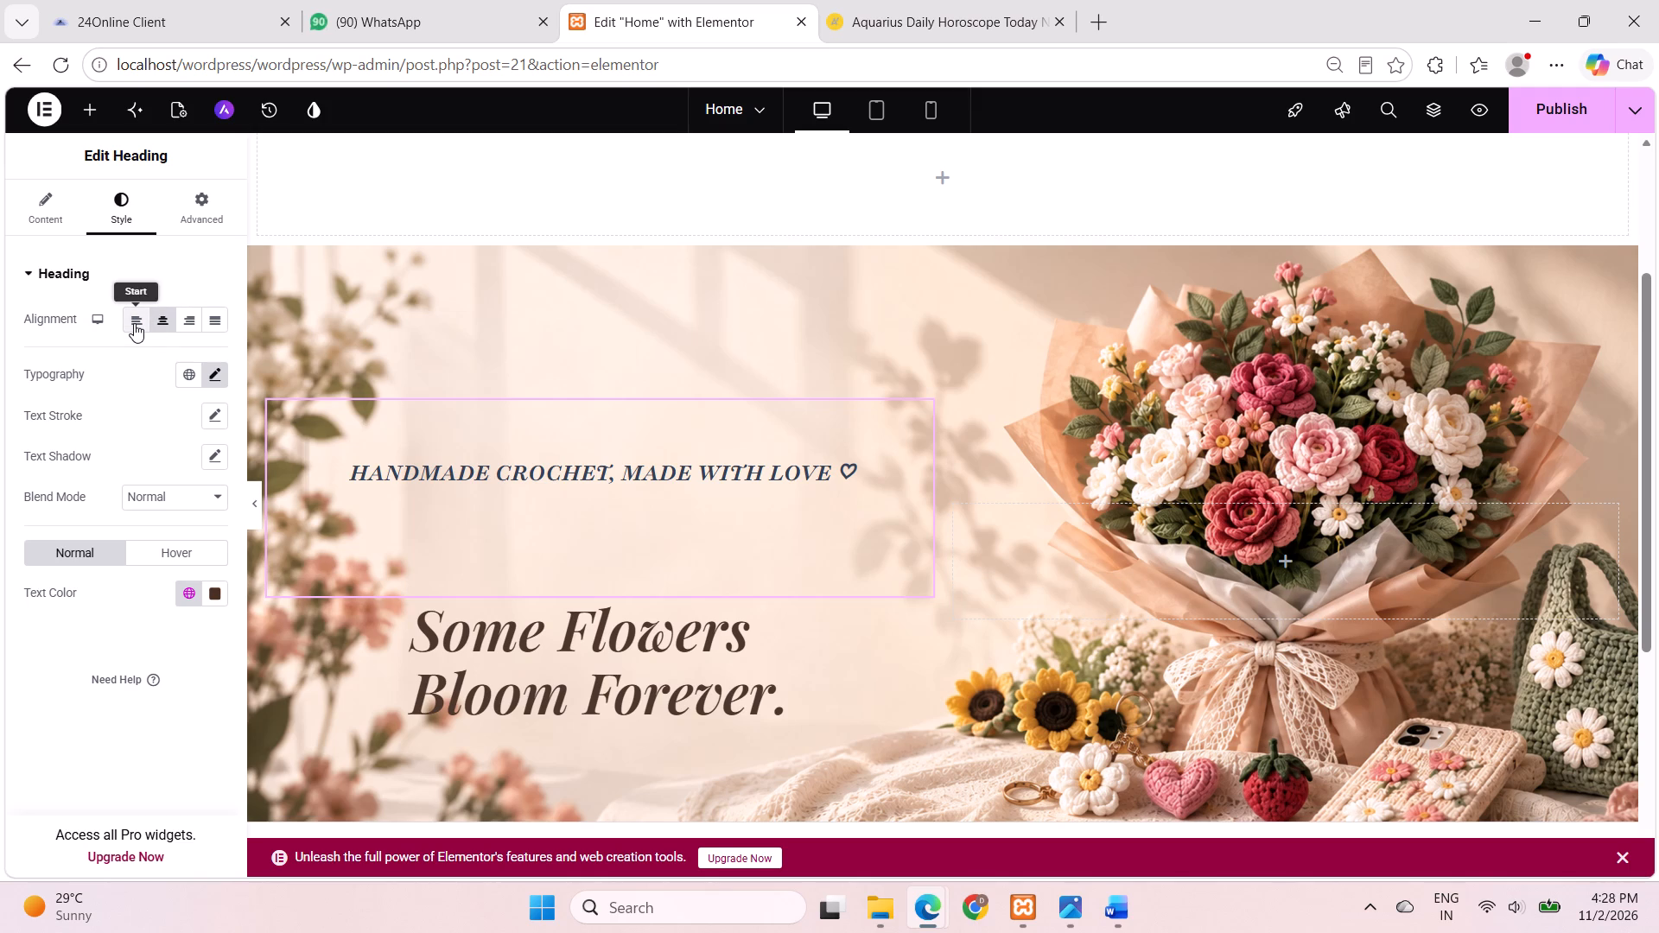
click(134, 323)
click(155, 319)
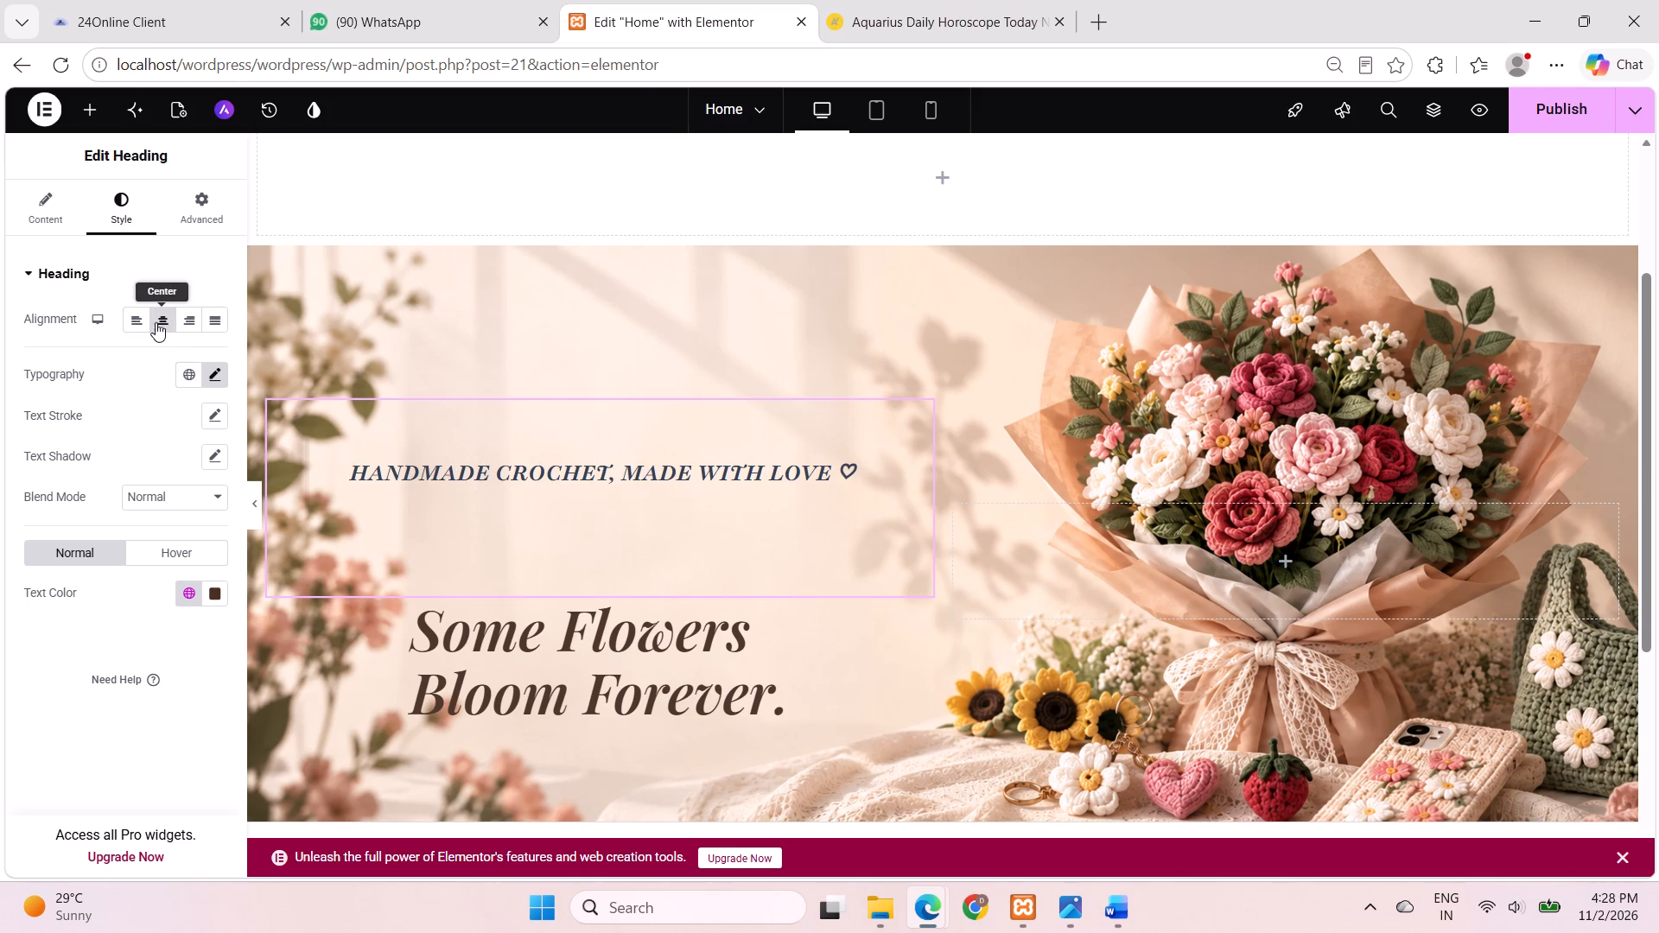
click(210, 371)
drag(210, 371, 247, 378)
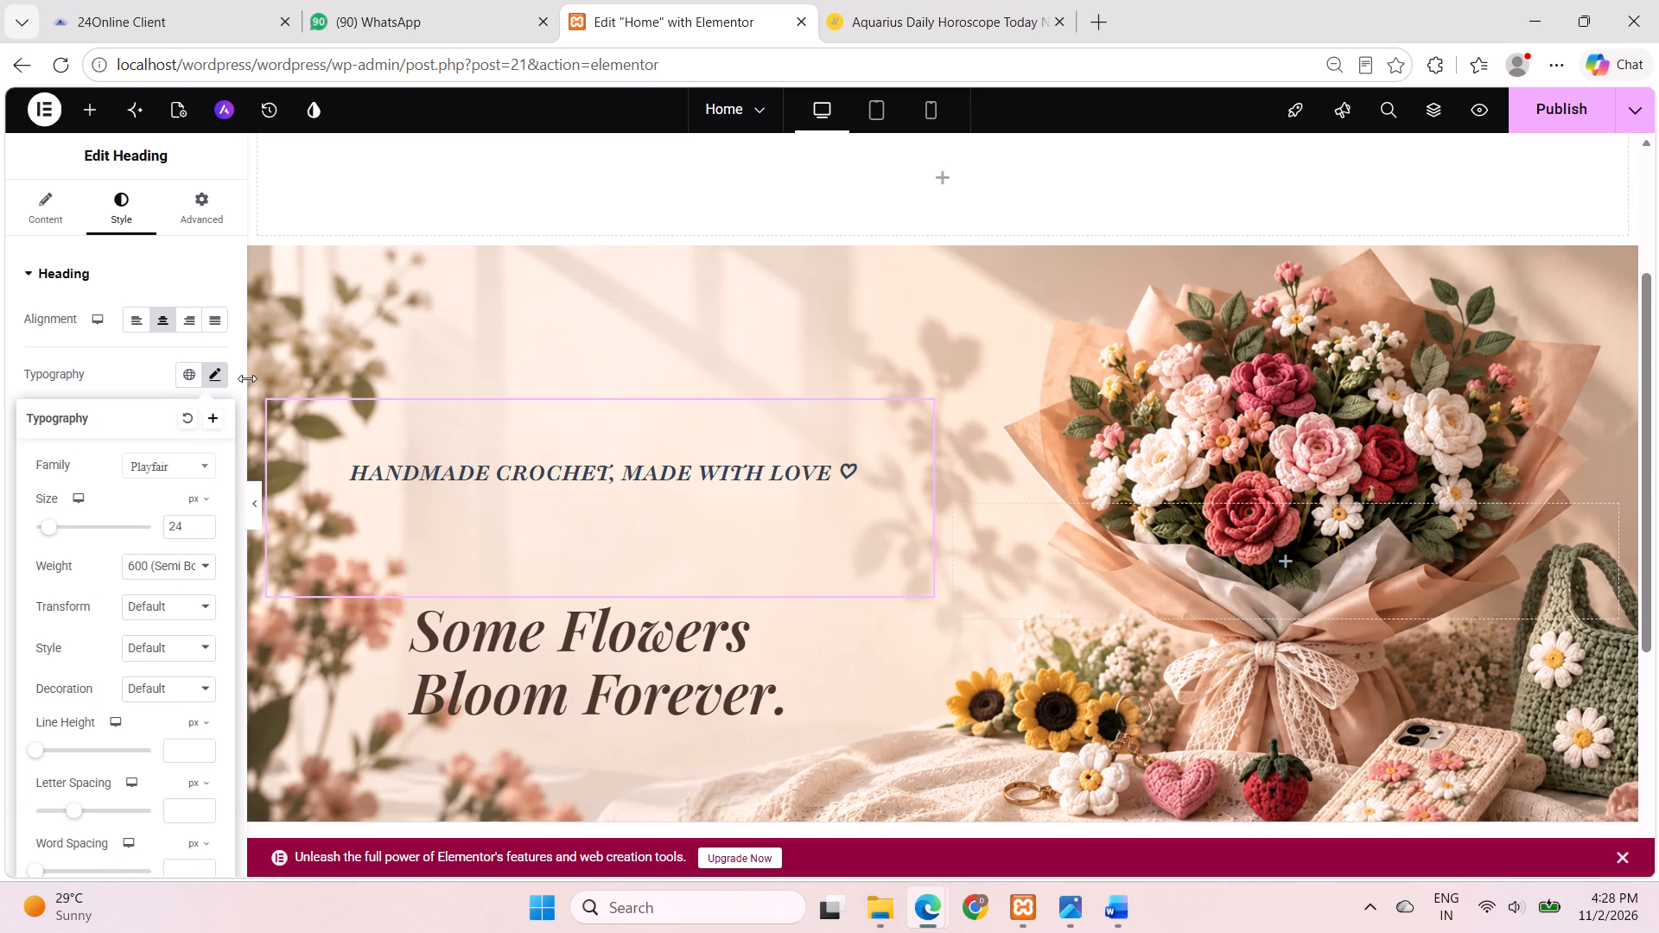
drag(247, 378, 408, 403)
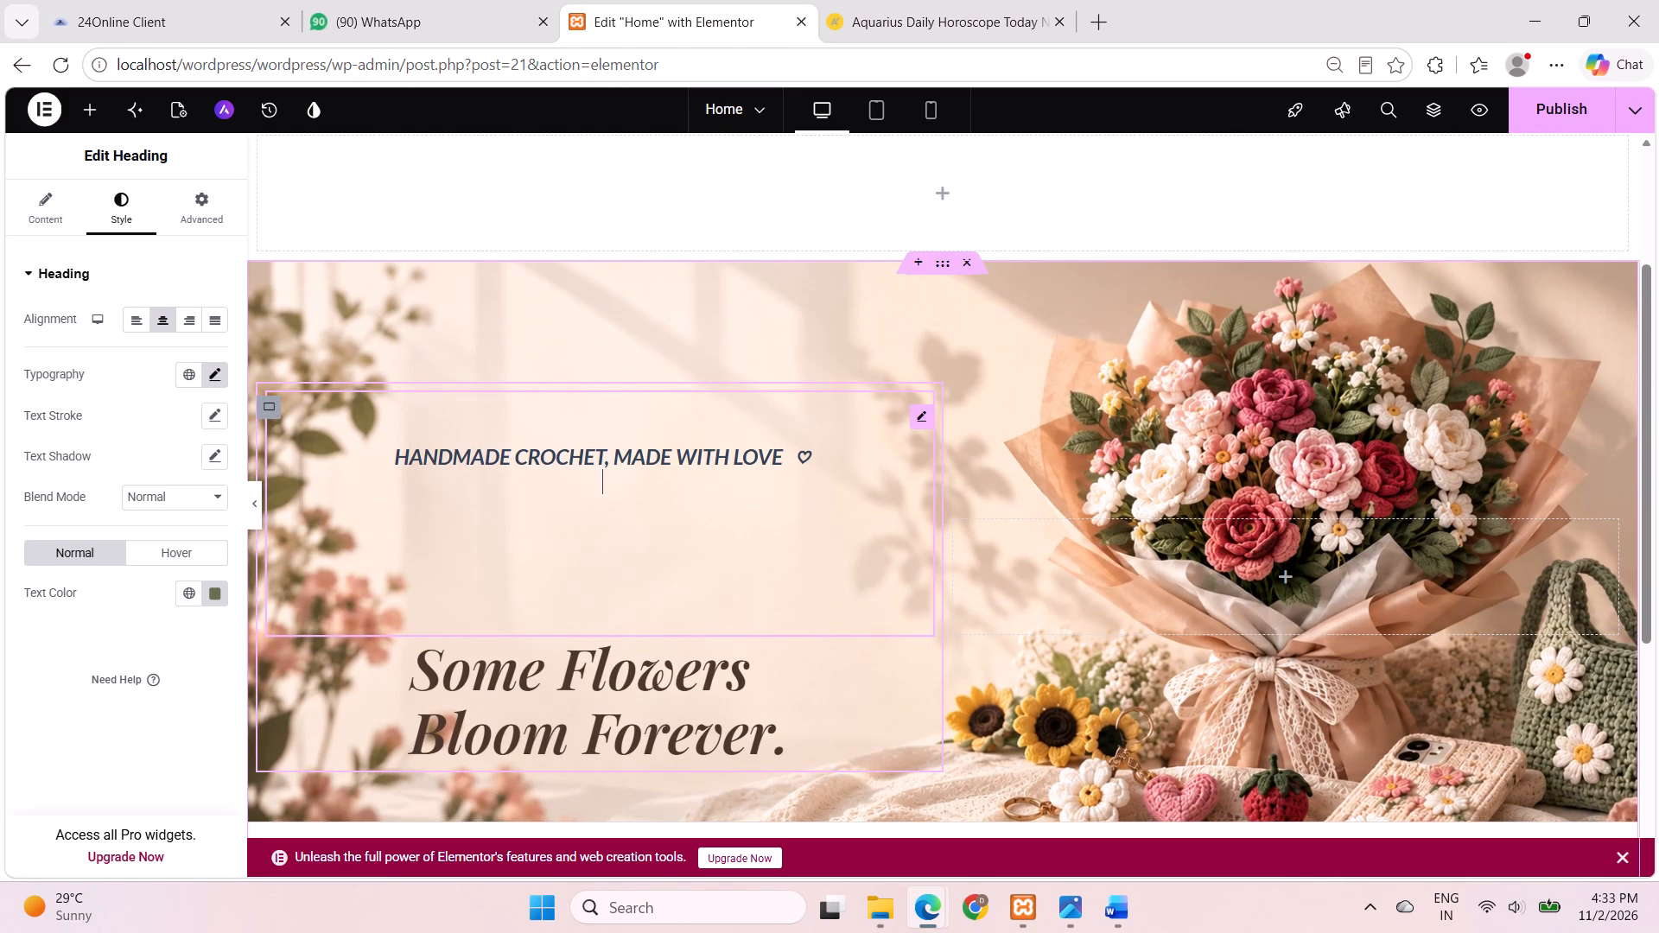
triple_click(517, 454)
click(742, 315)
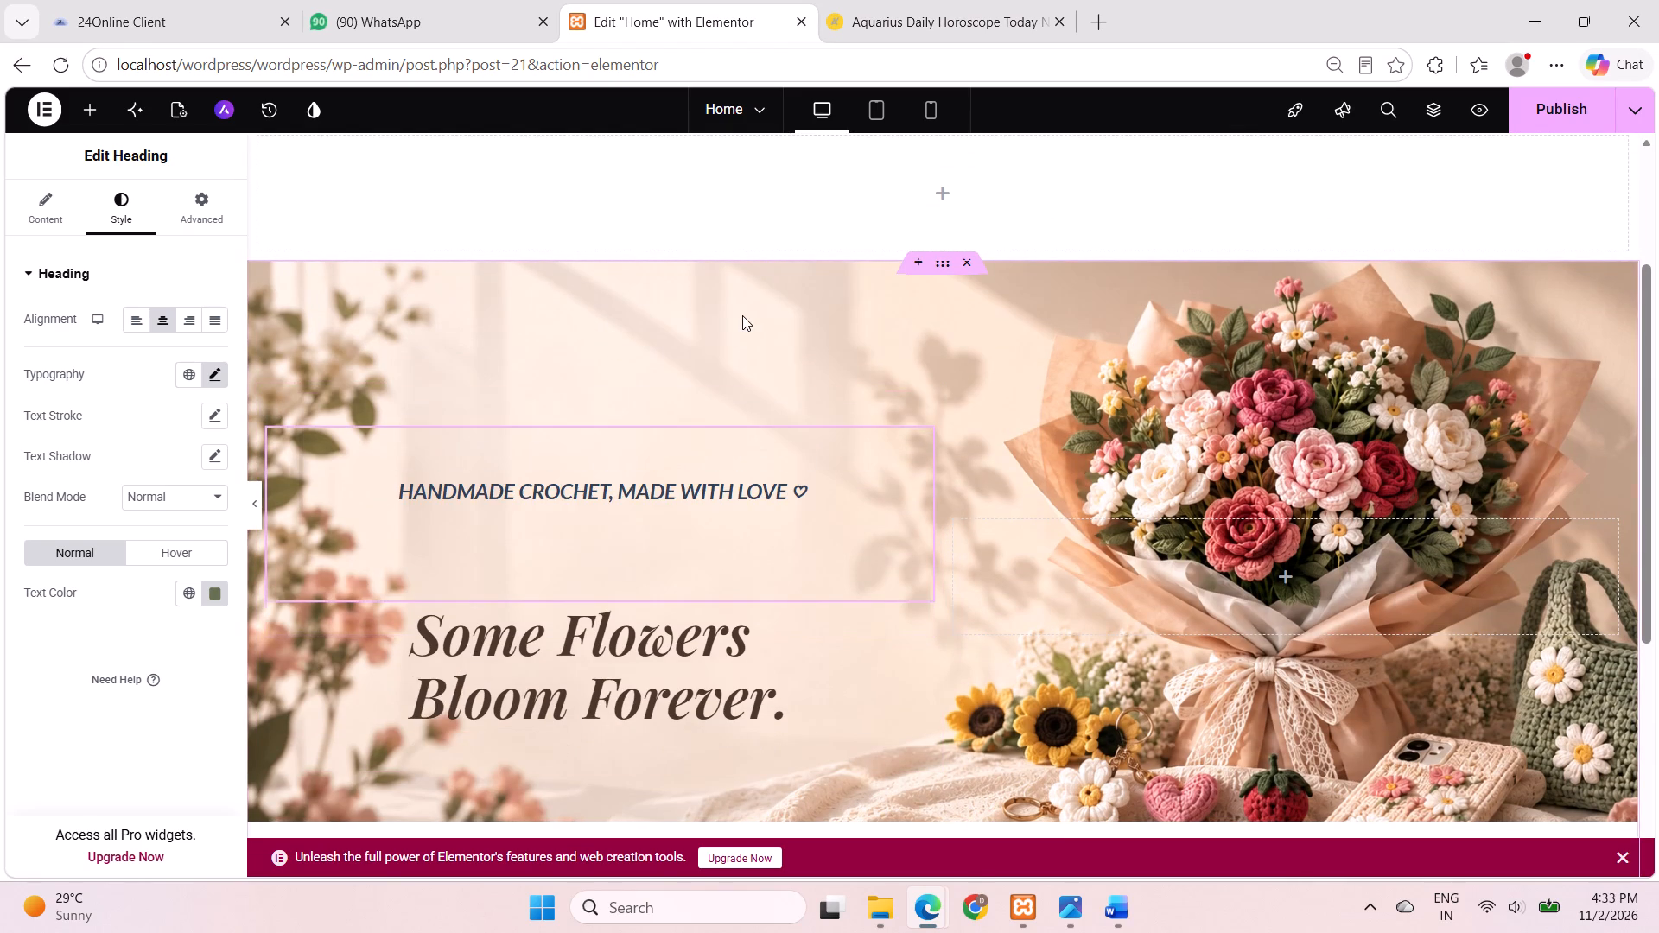
click(672, 488)
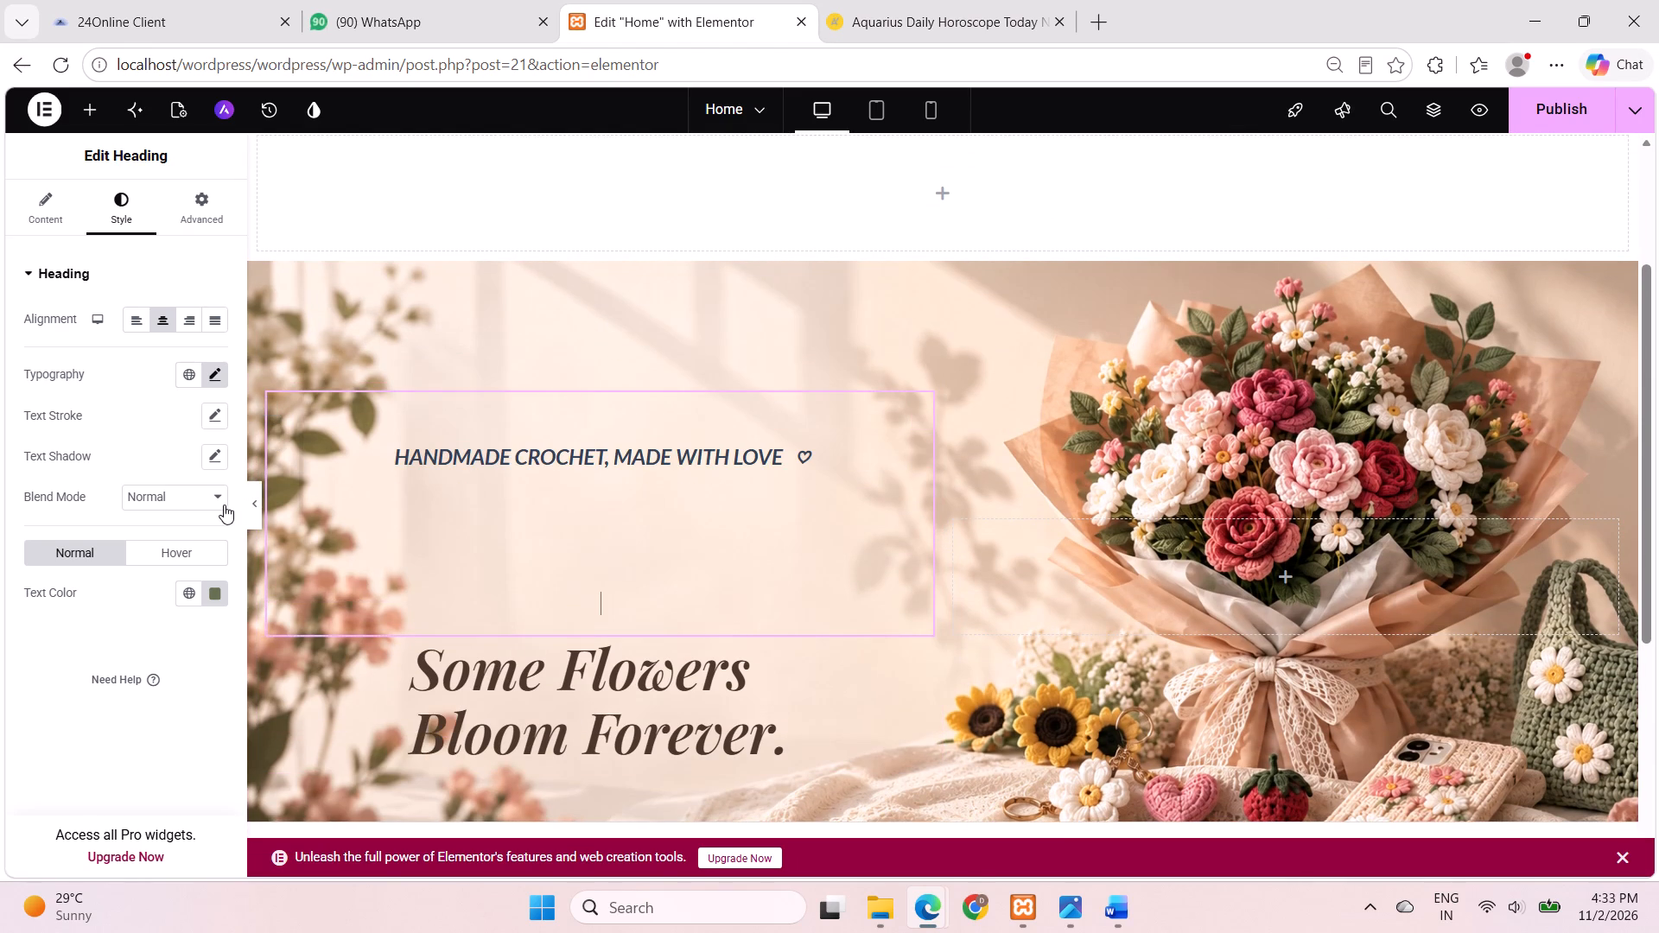
scroll(163, 384, up, 1)
click(551, 320)
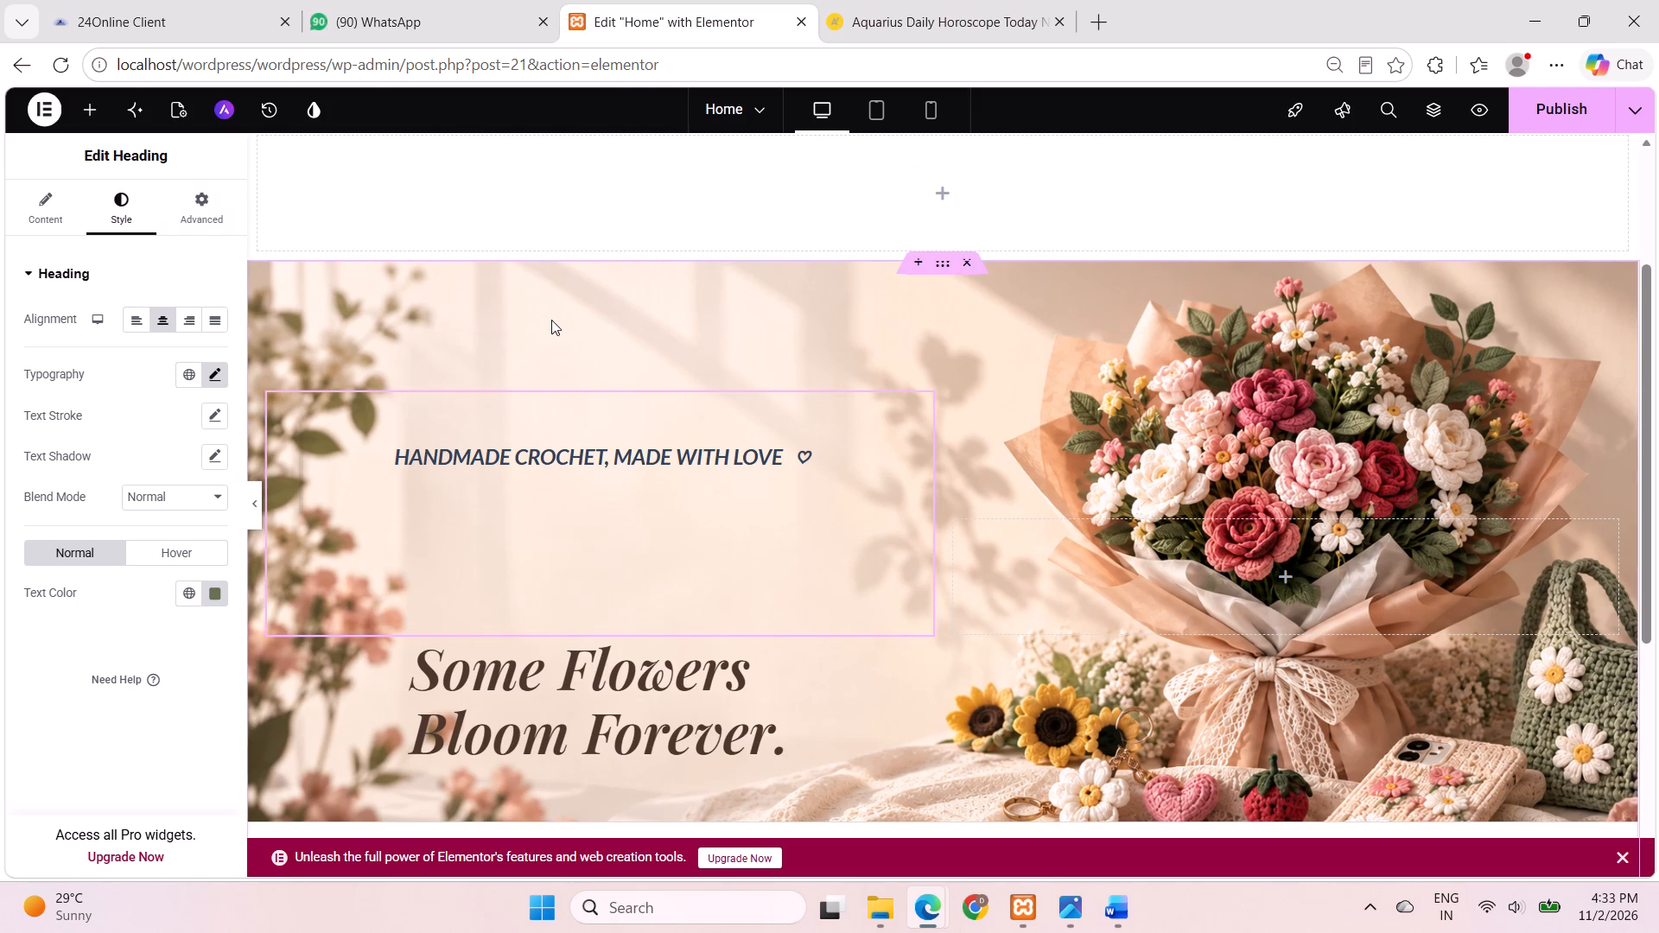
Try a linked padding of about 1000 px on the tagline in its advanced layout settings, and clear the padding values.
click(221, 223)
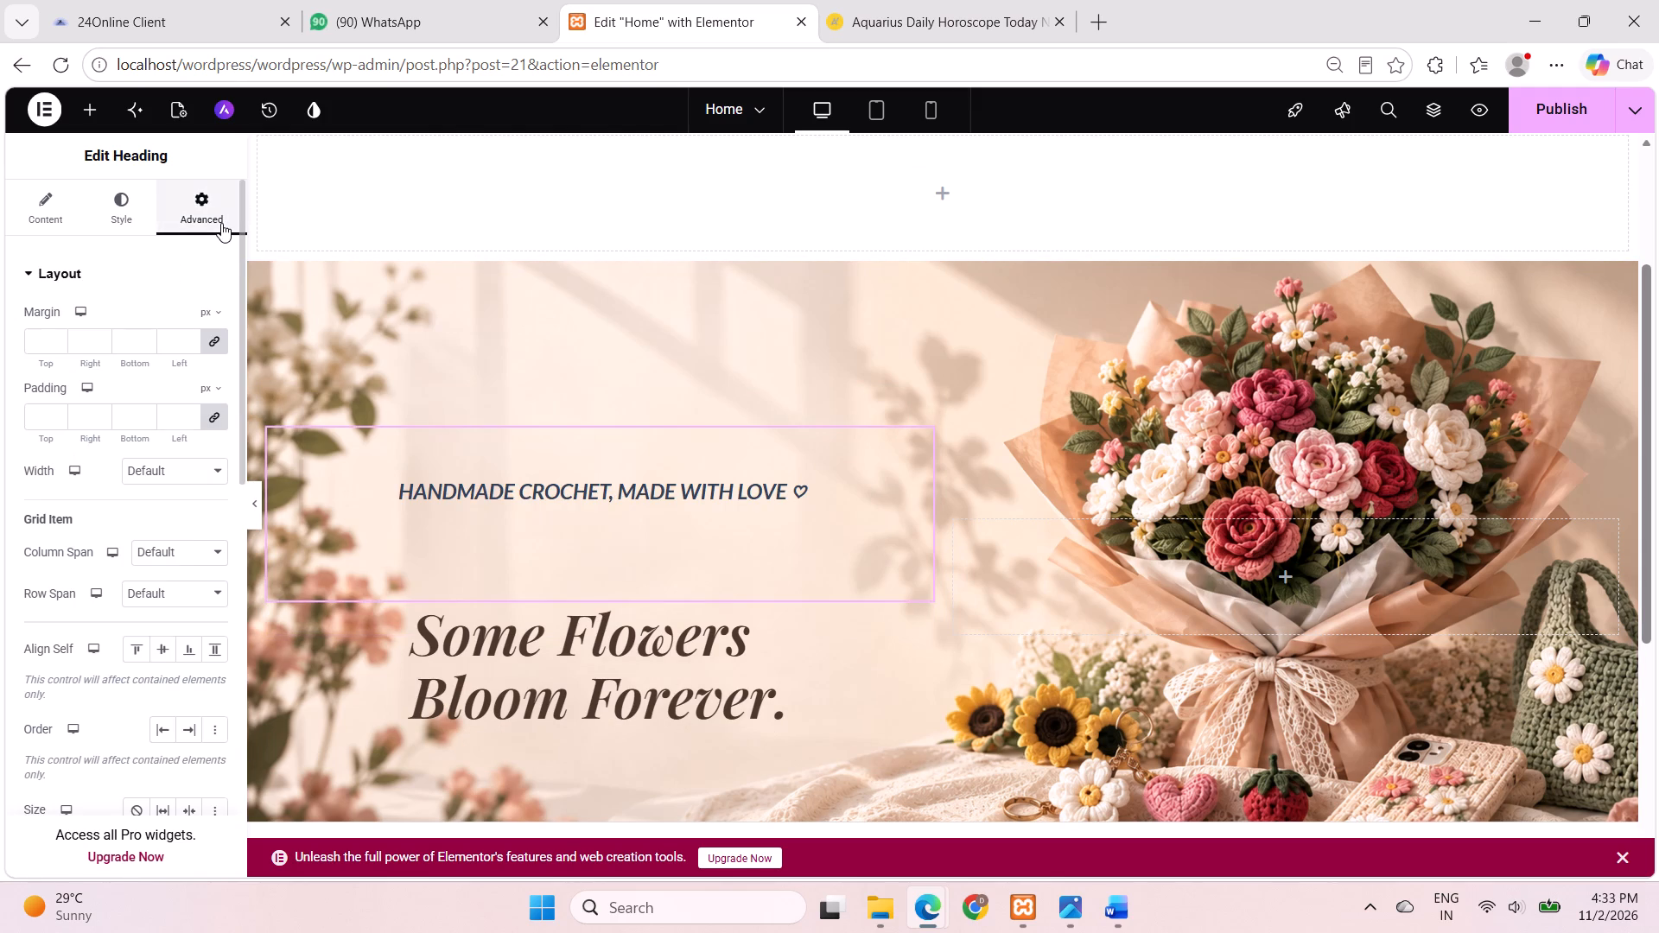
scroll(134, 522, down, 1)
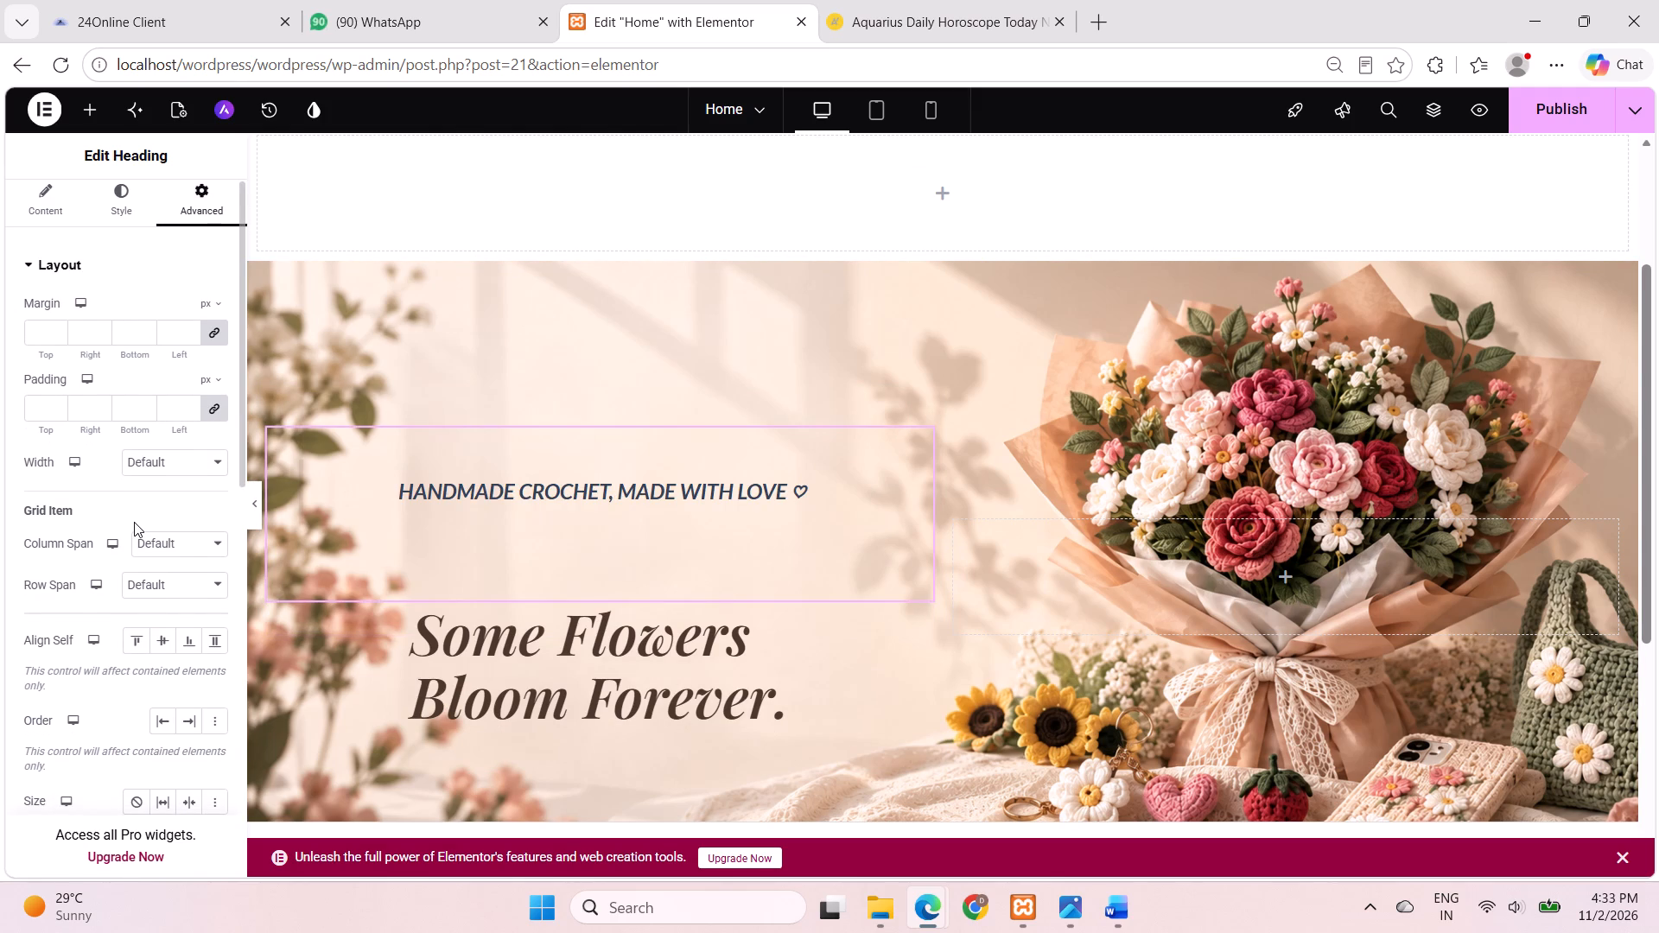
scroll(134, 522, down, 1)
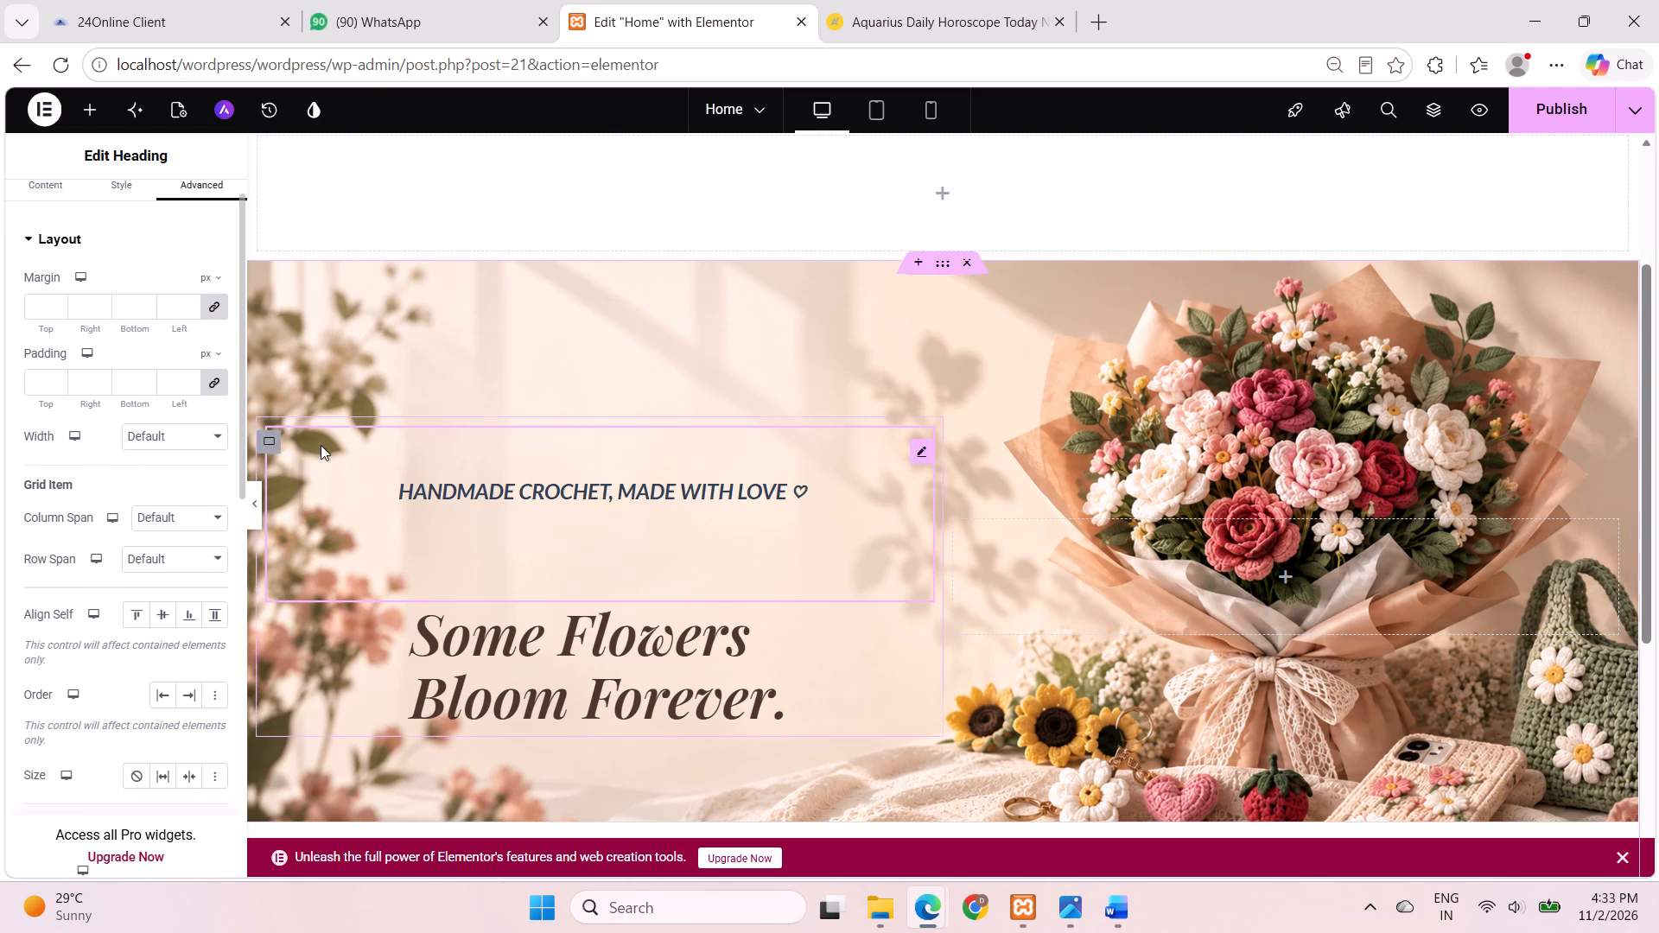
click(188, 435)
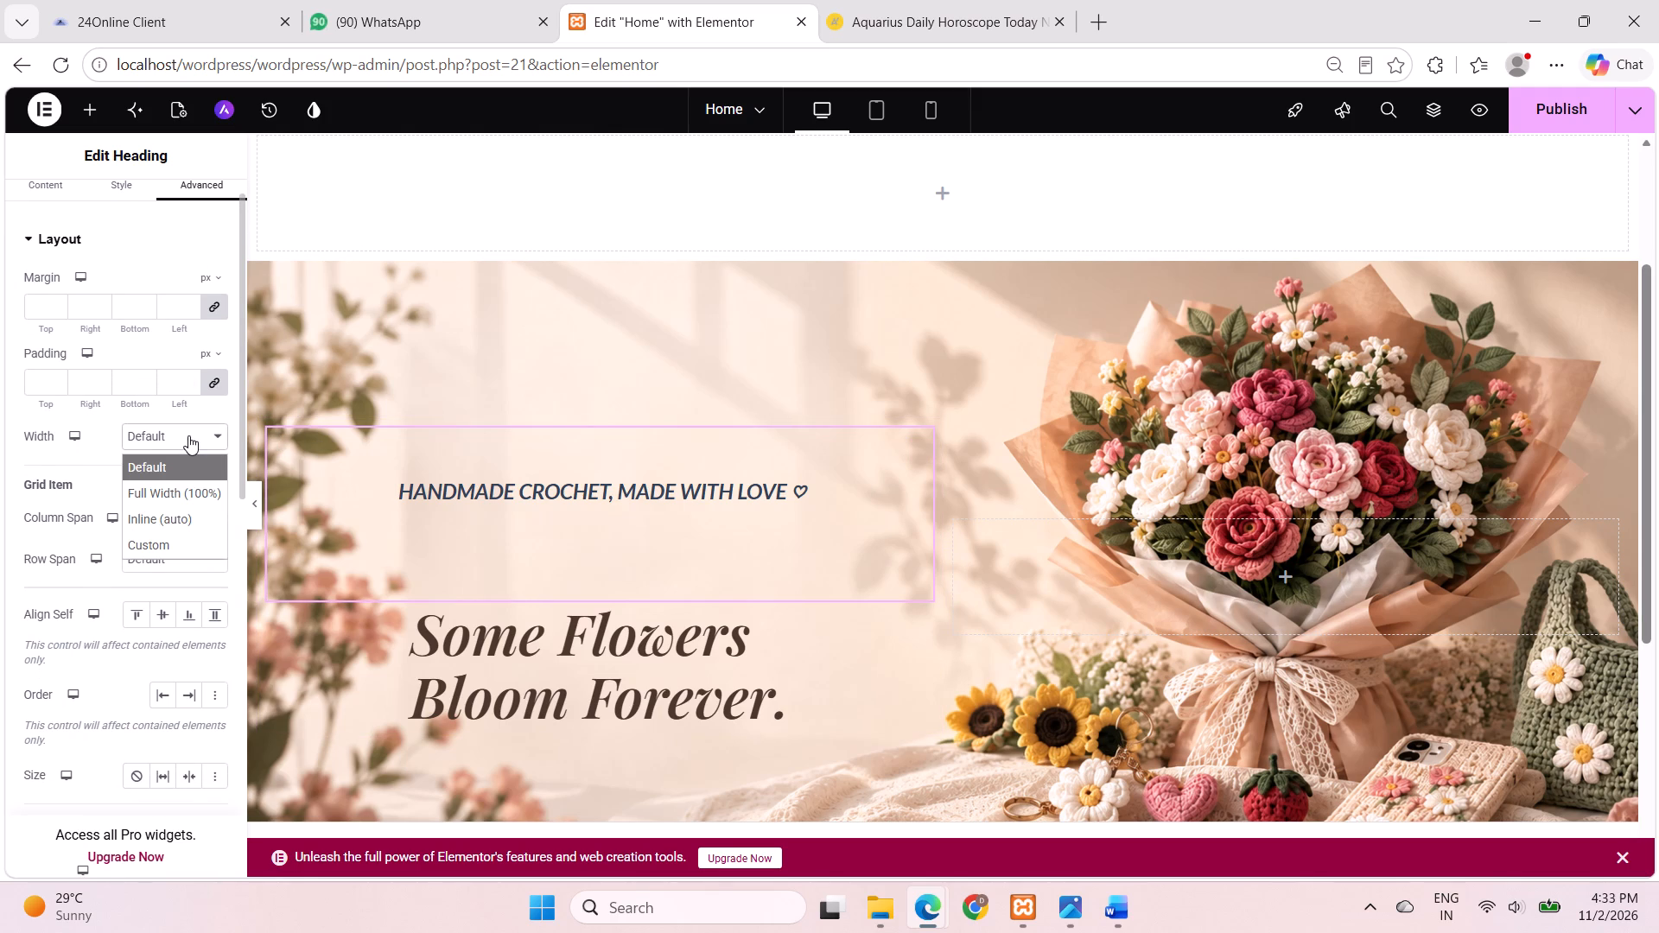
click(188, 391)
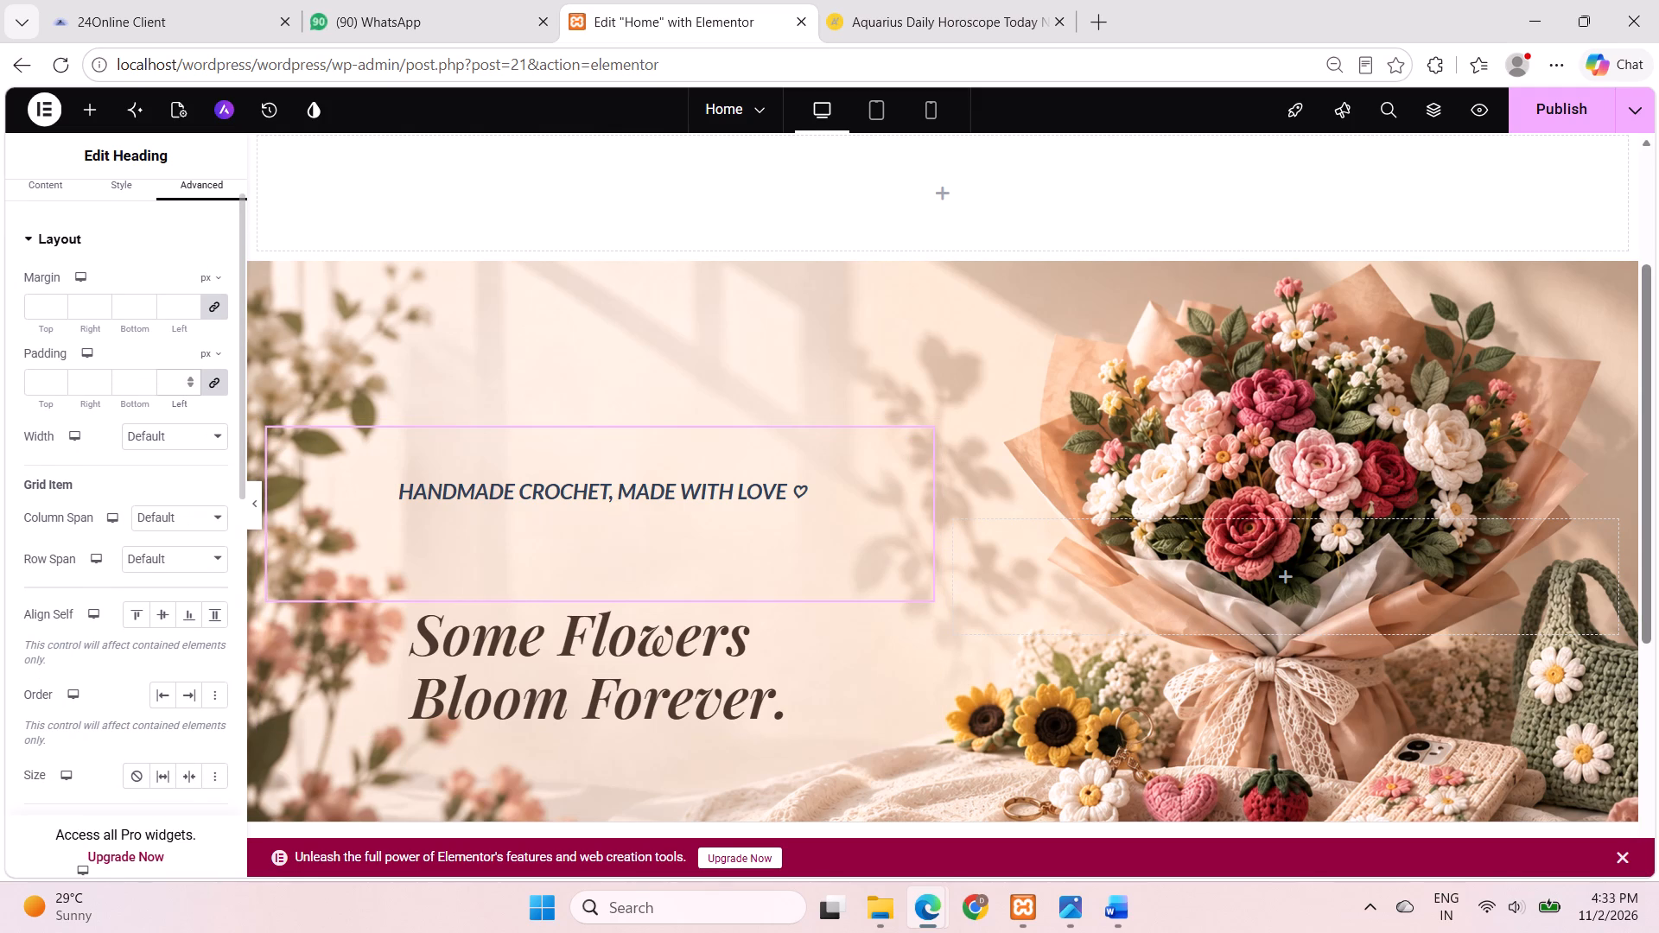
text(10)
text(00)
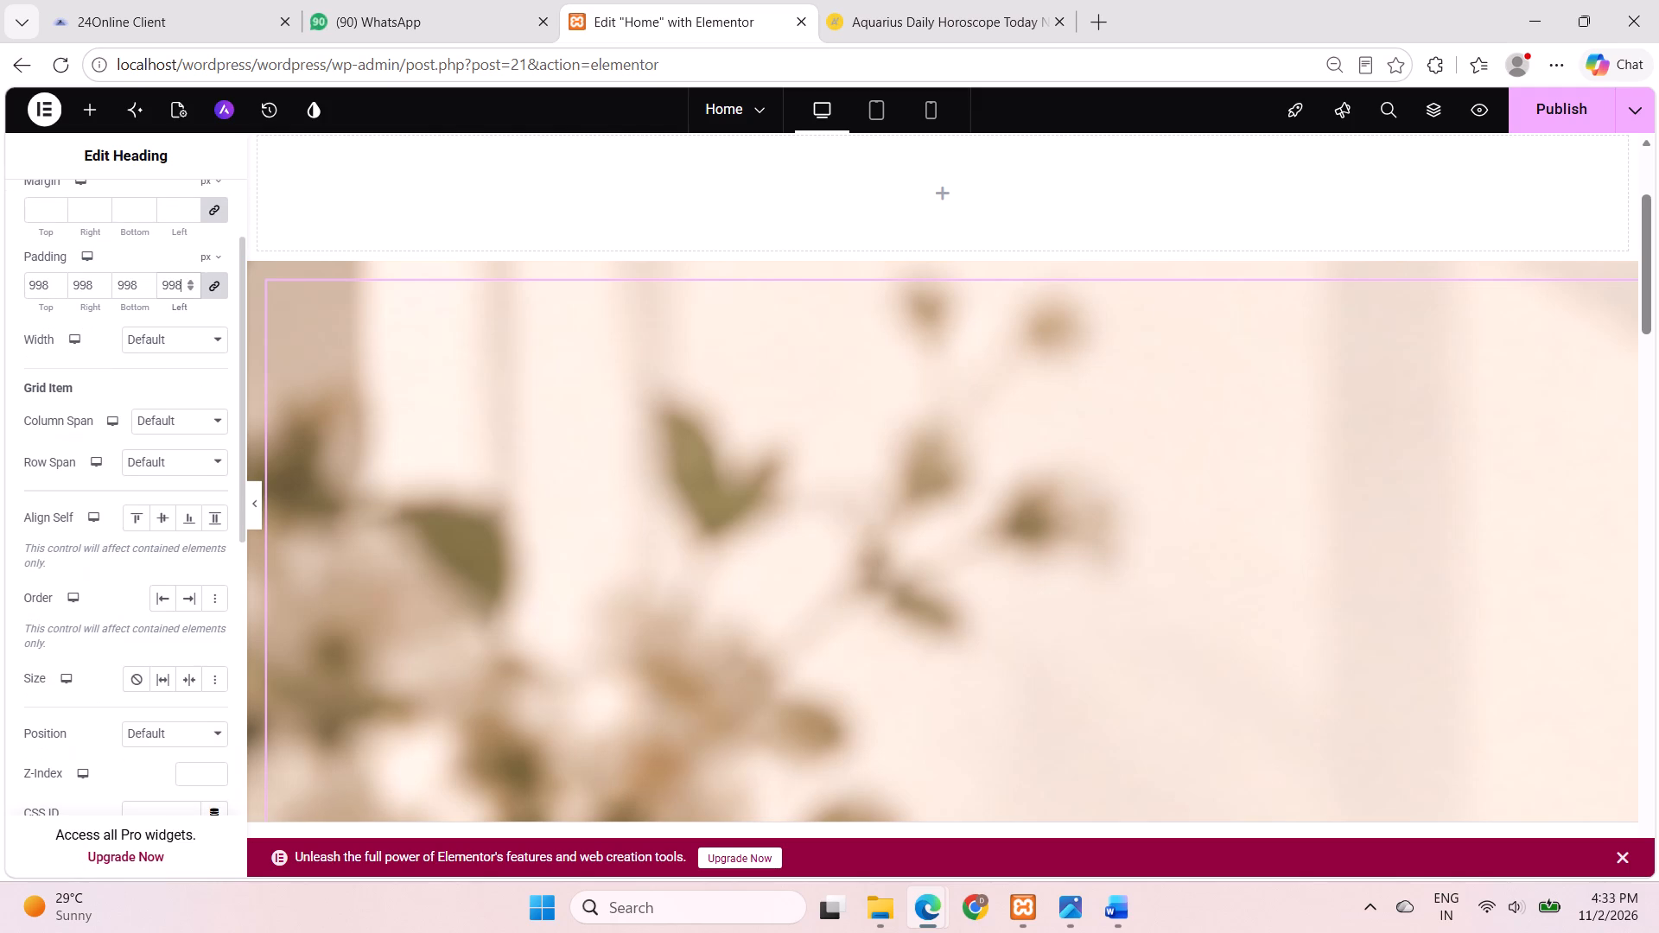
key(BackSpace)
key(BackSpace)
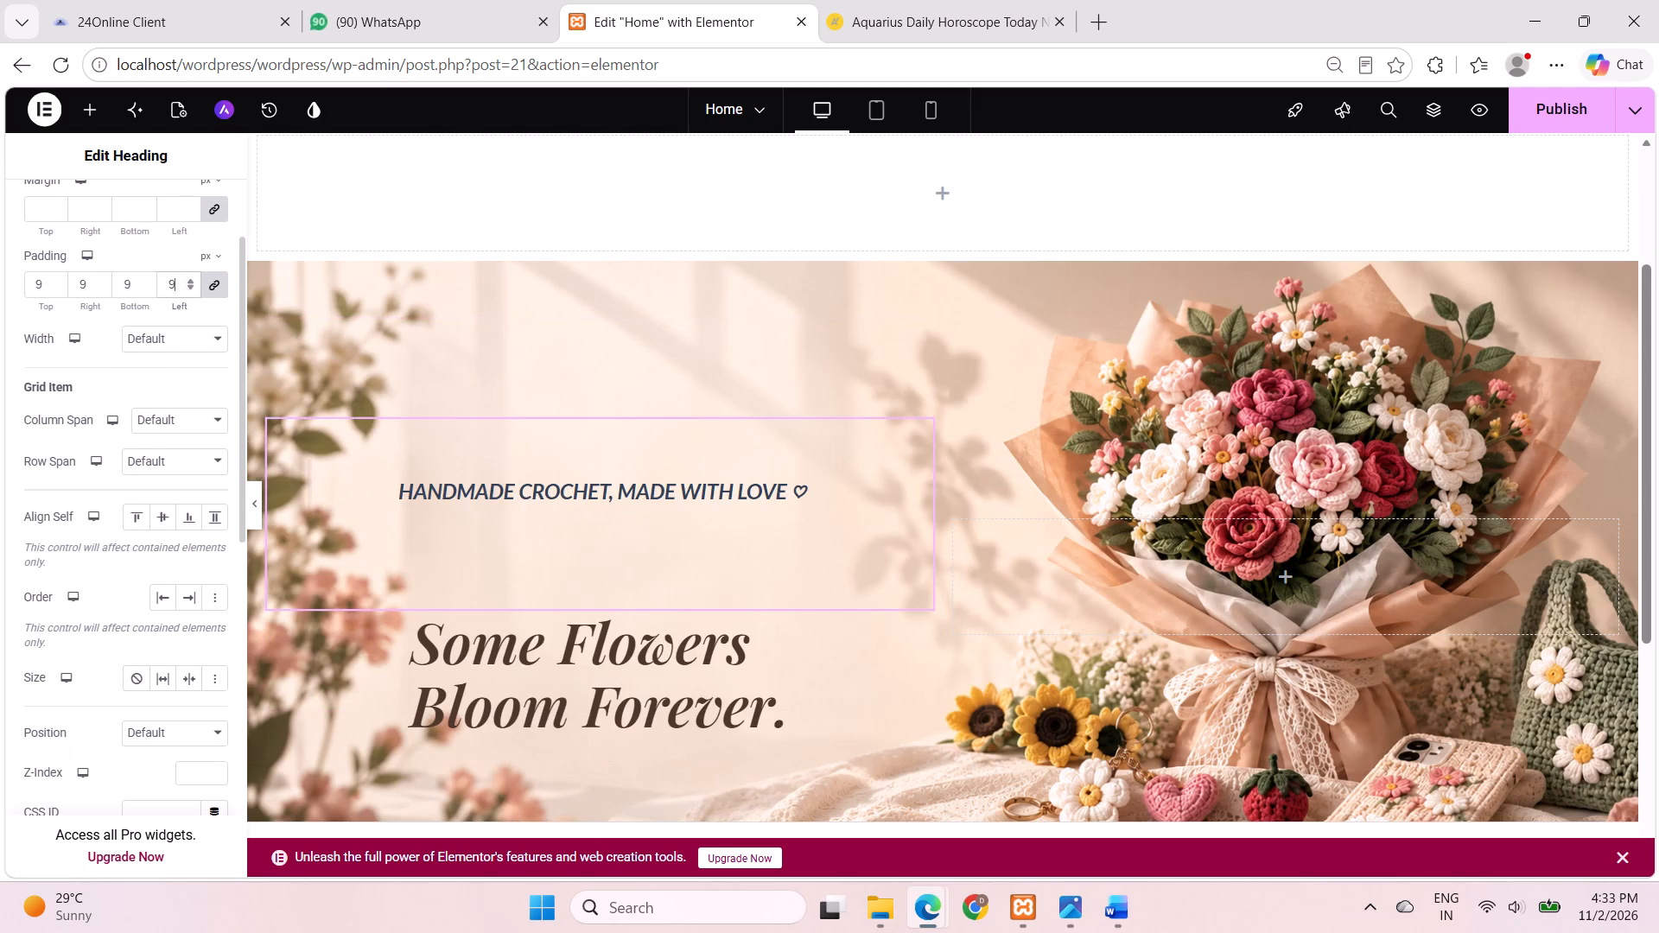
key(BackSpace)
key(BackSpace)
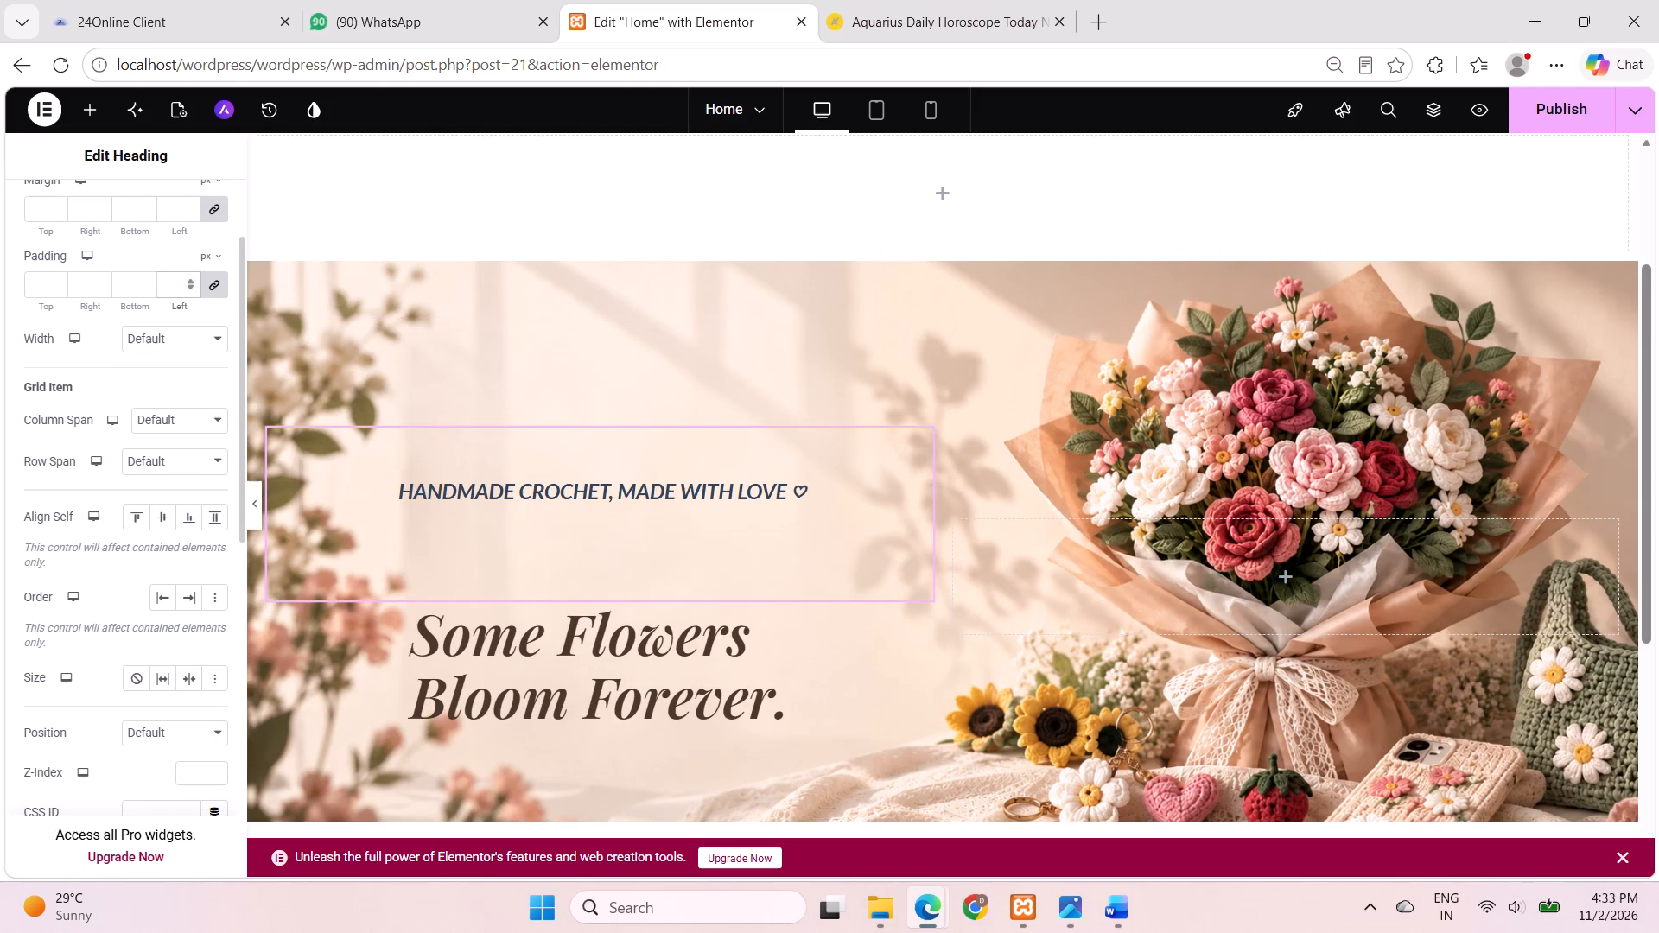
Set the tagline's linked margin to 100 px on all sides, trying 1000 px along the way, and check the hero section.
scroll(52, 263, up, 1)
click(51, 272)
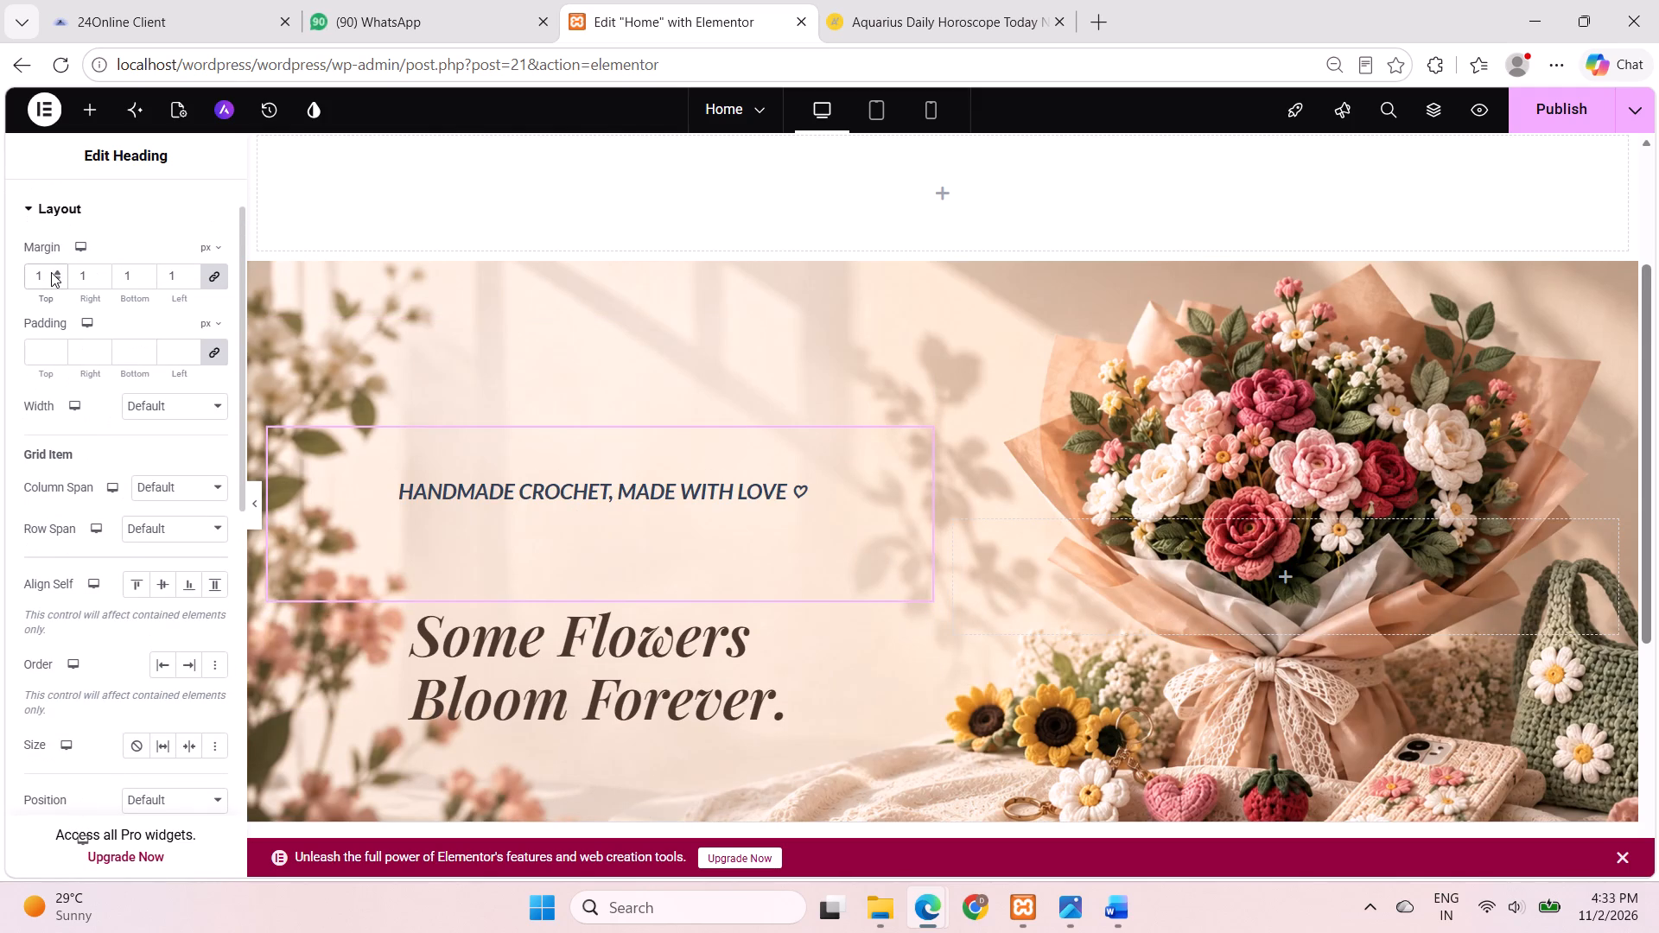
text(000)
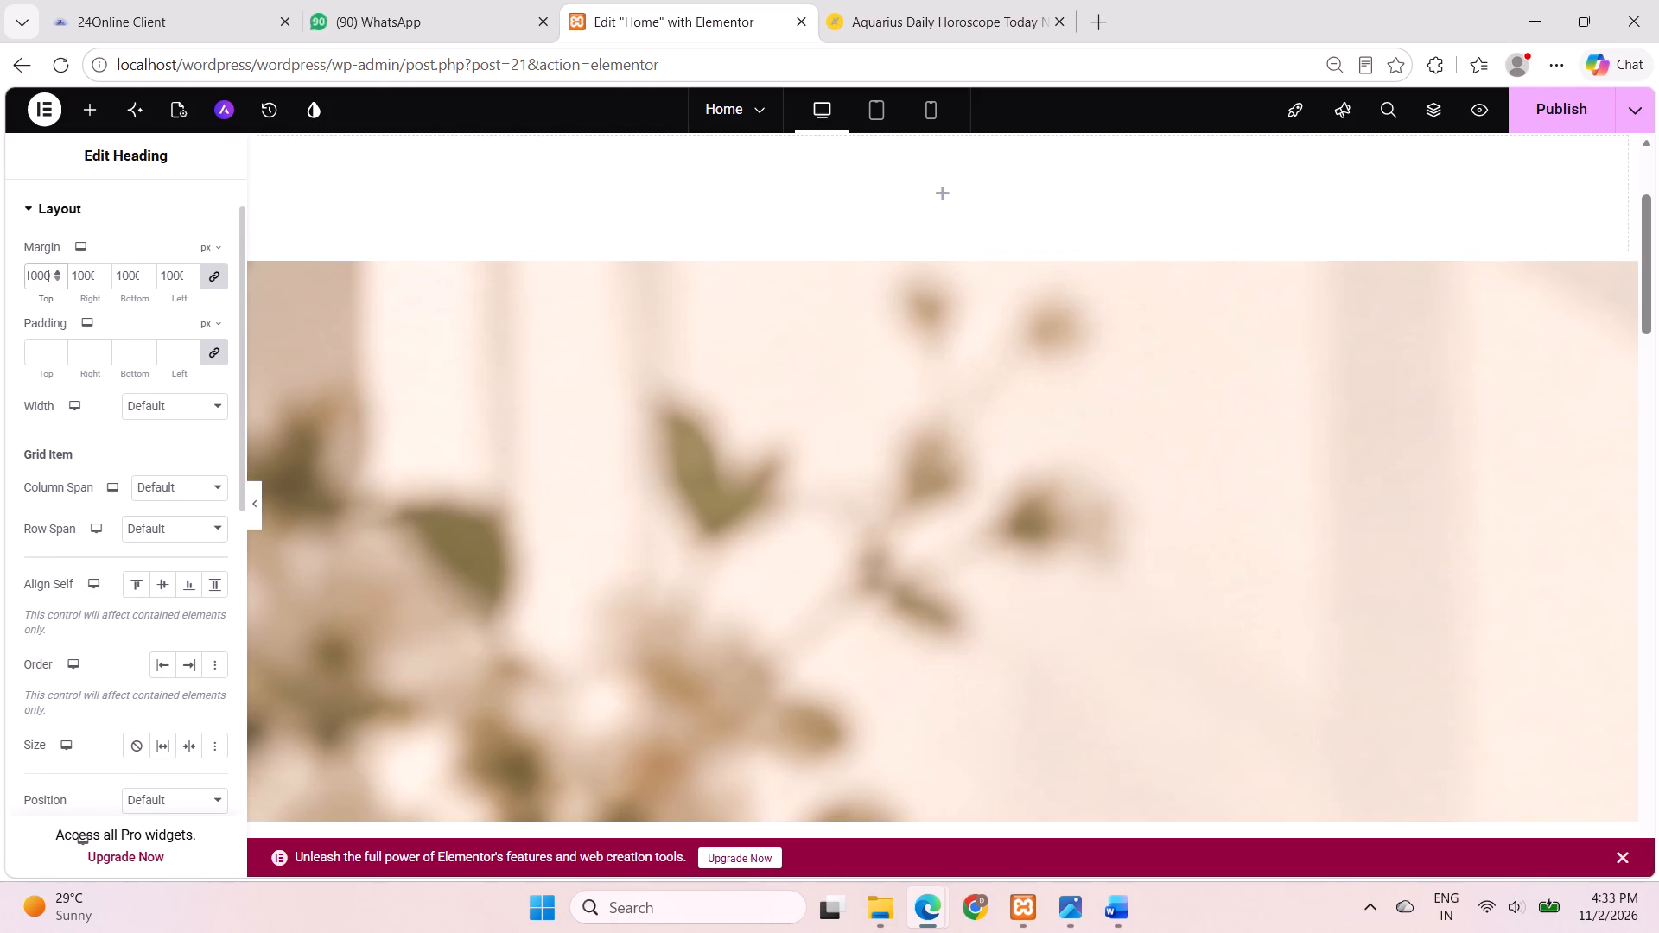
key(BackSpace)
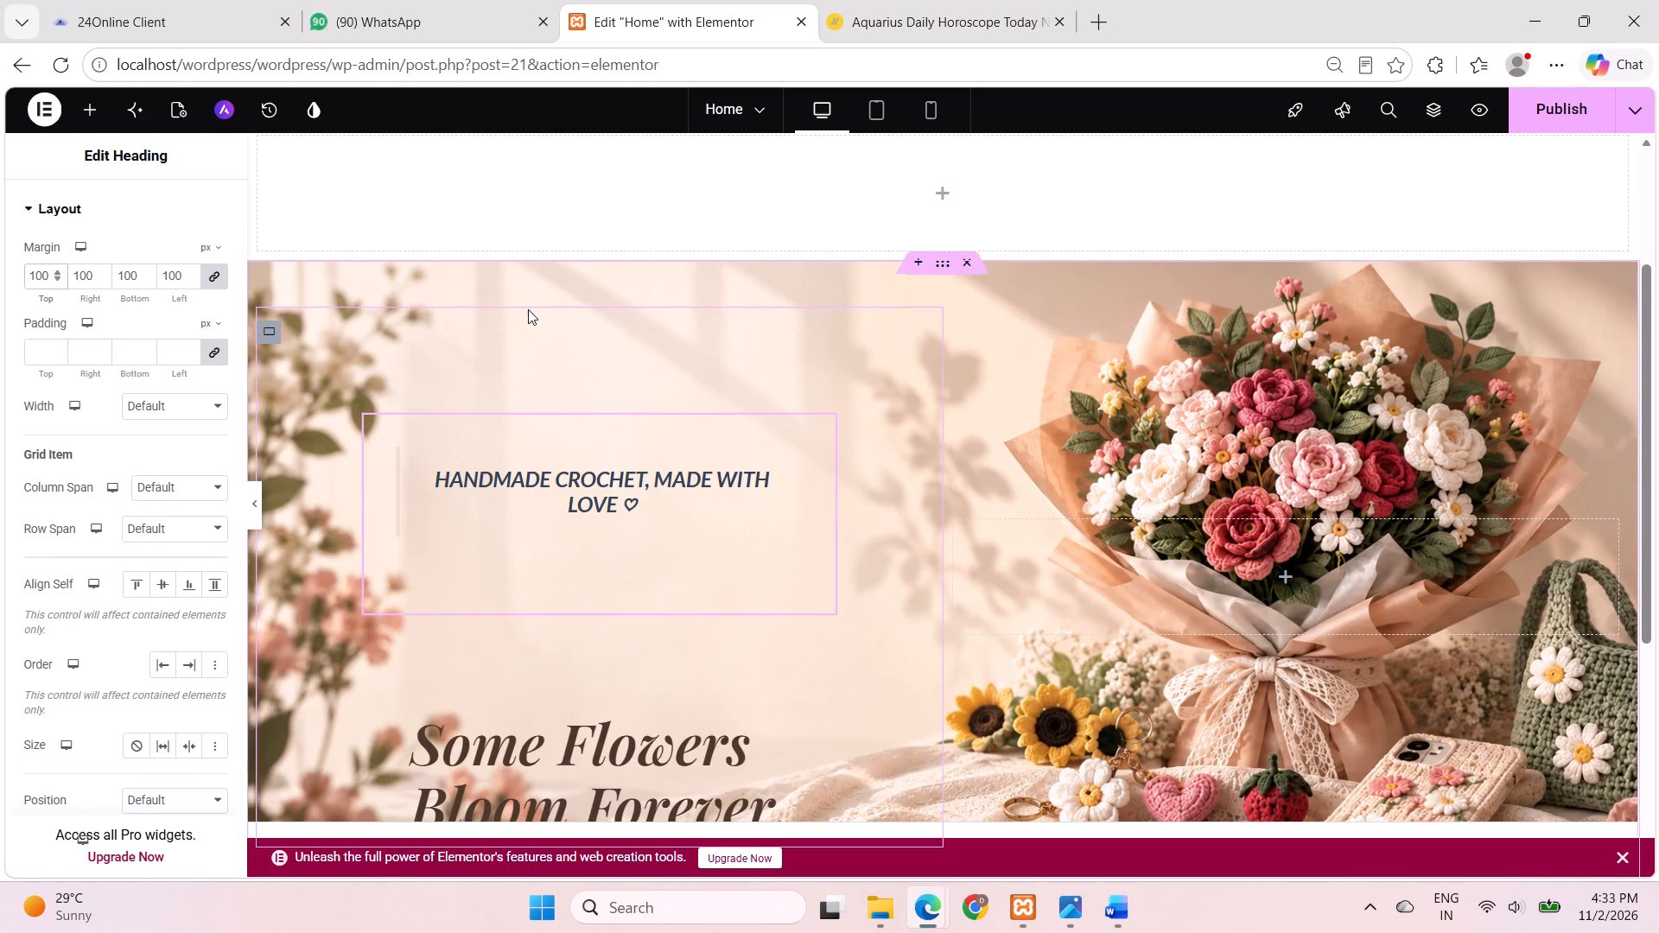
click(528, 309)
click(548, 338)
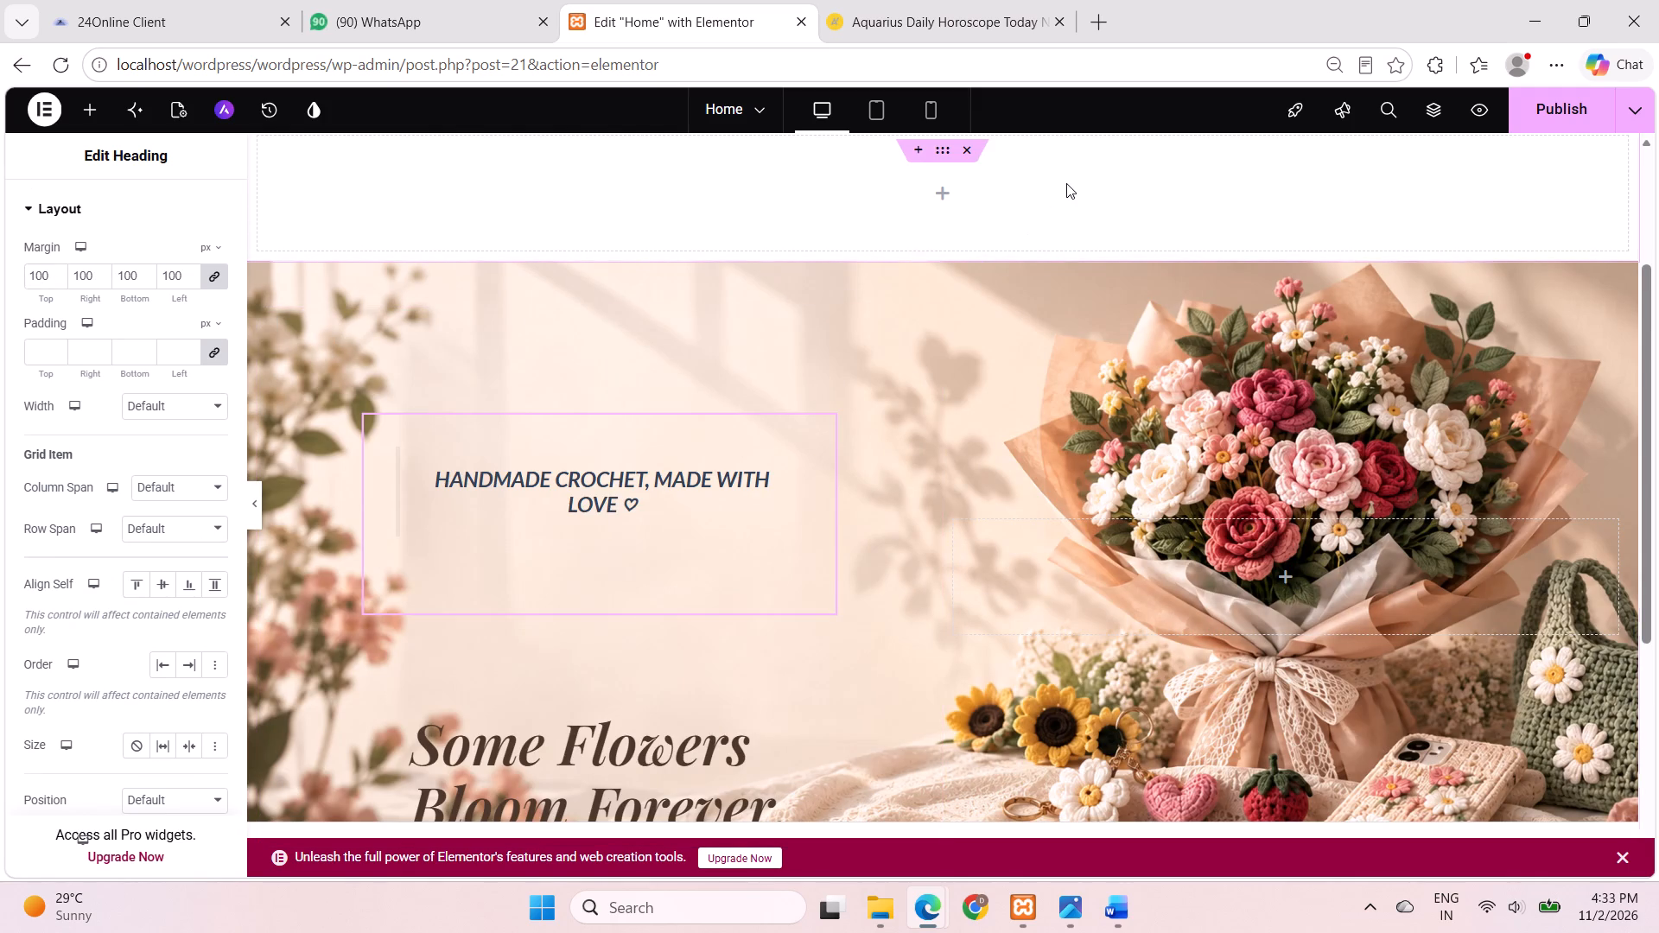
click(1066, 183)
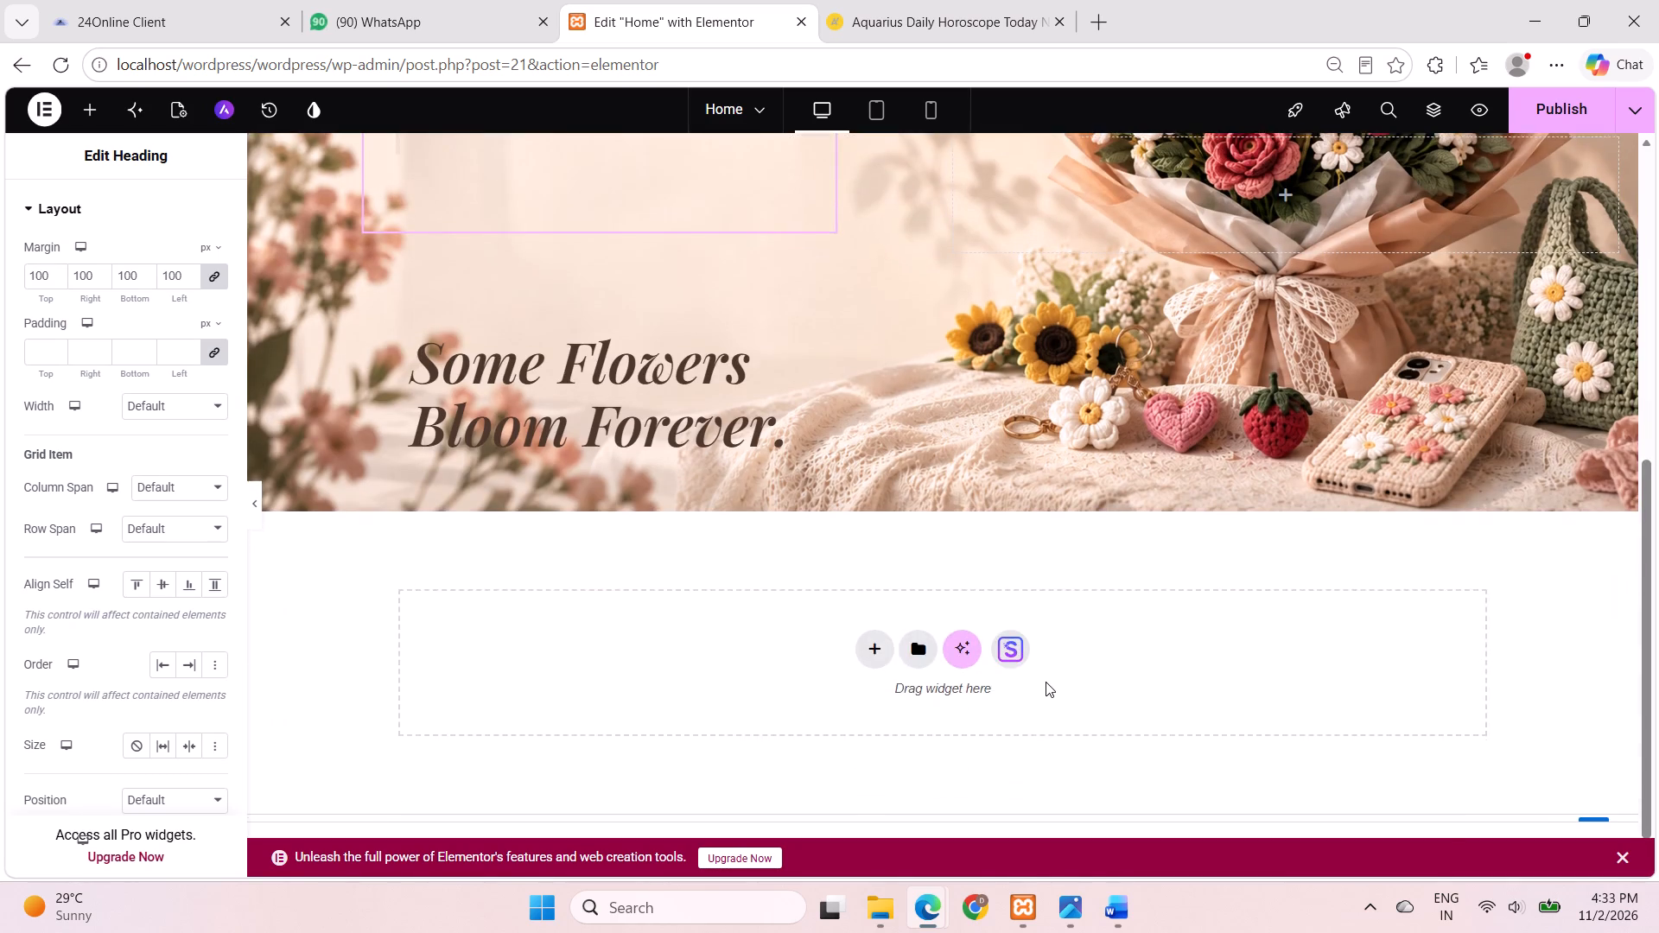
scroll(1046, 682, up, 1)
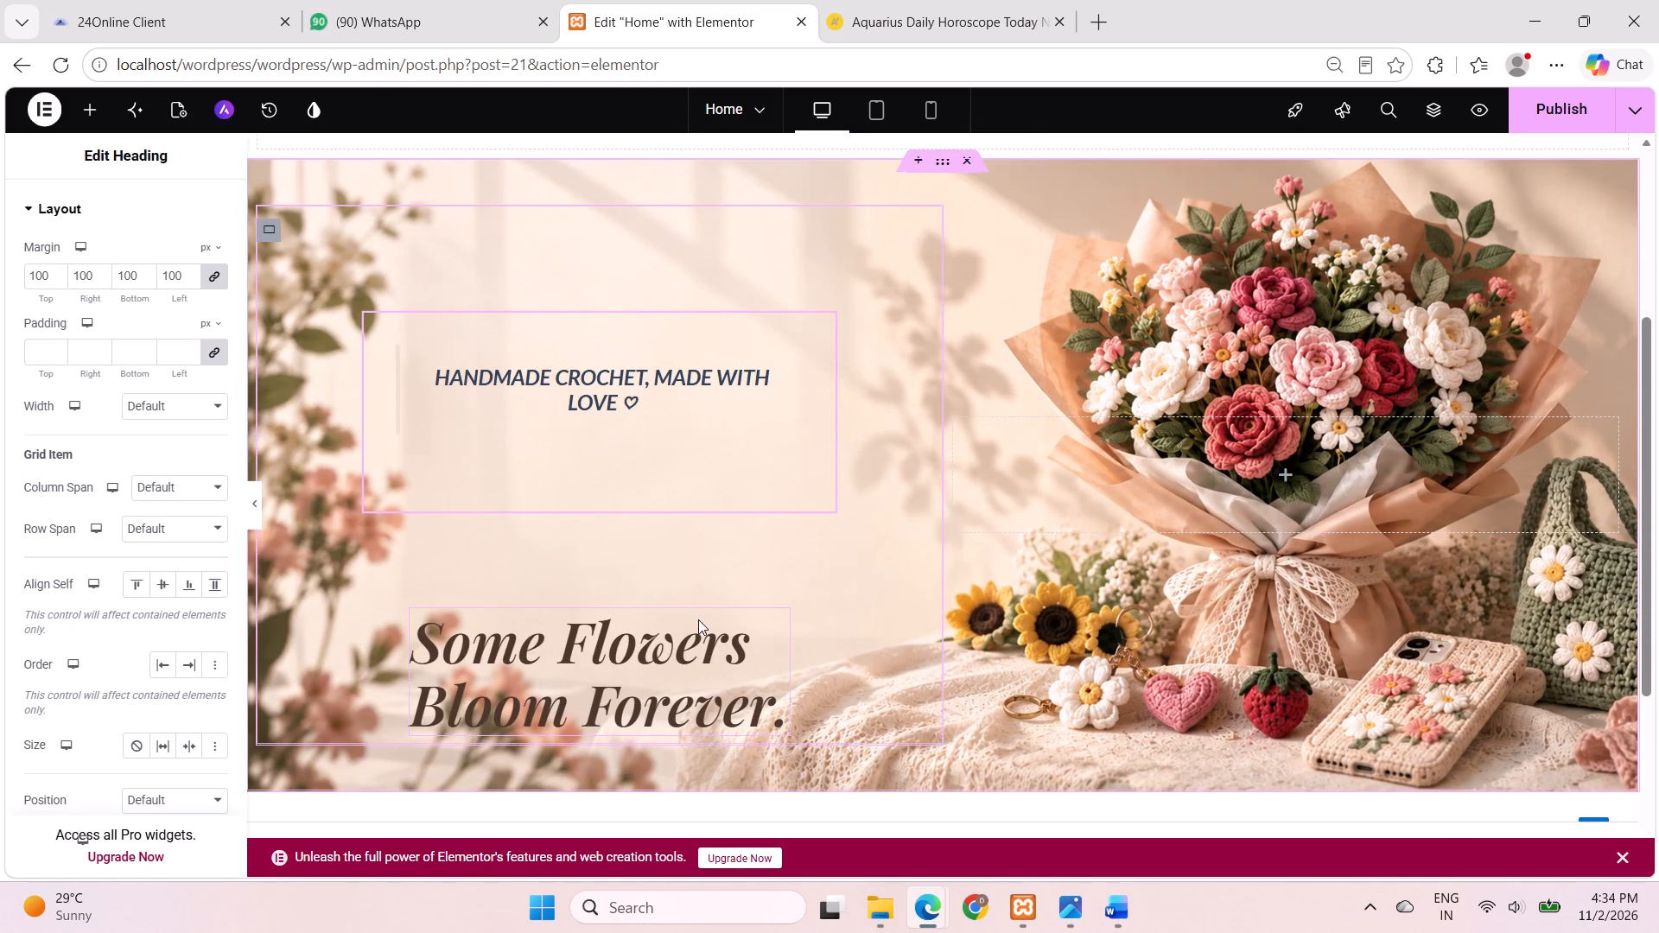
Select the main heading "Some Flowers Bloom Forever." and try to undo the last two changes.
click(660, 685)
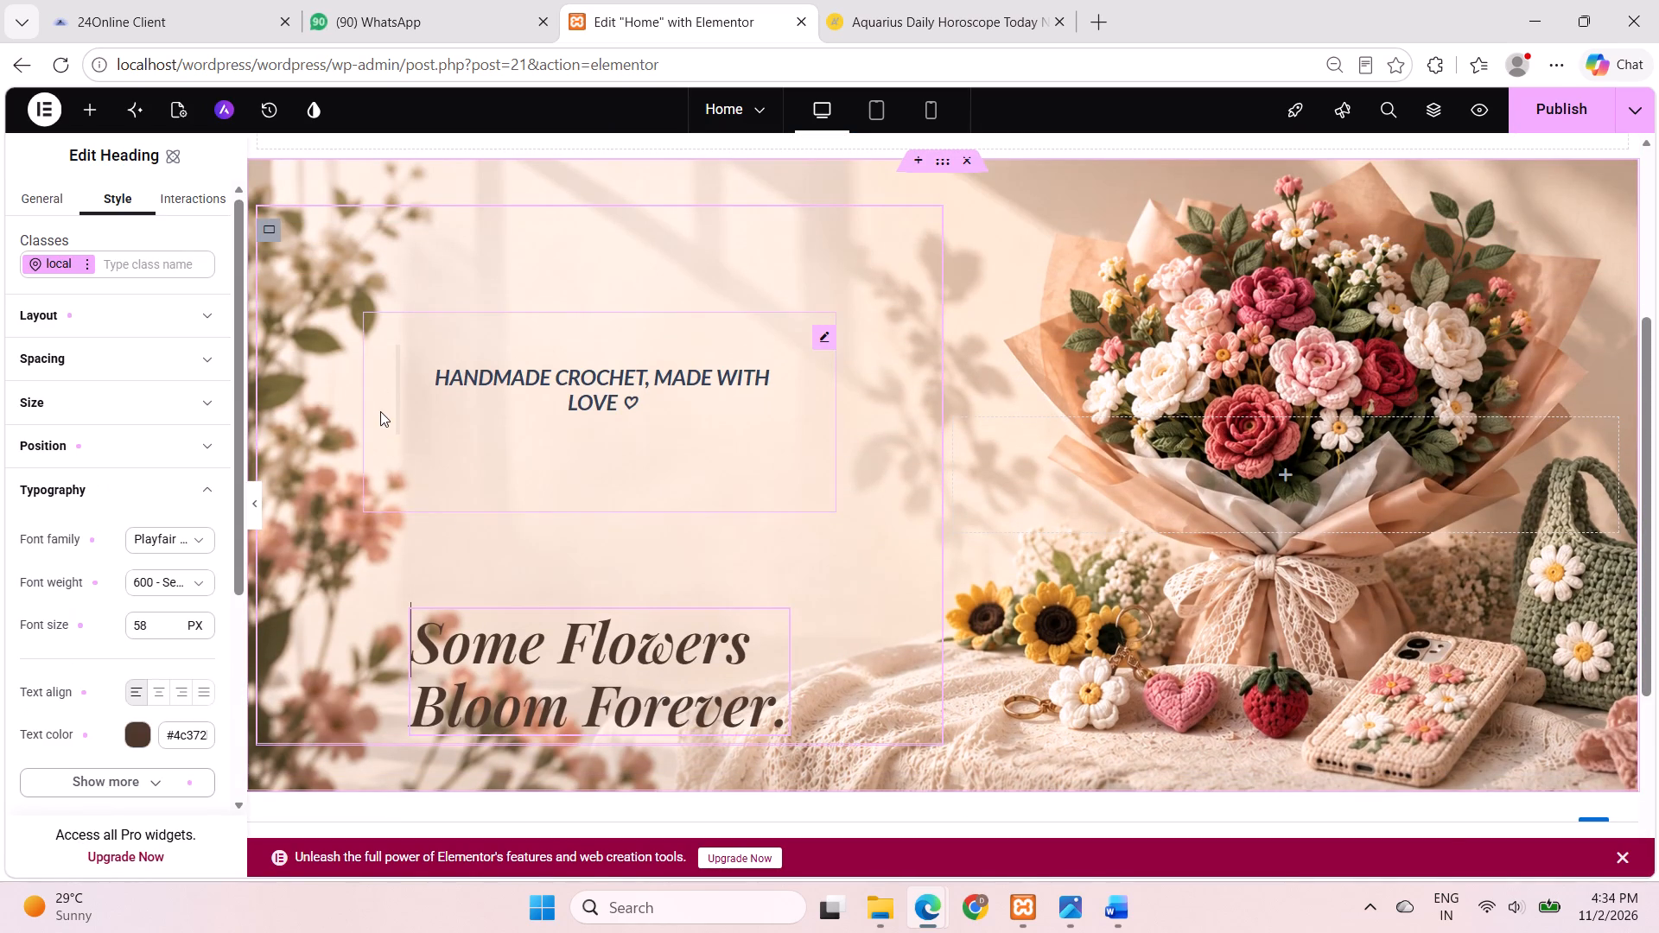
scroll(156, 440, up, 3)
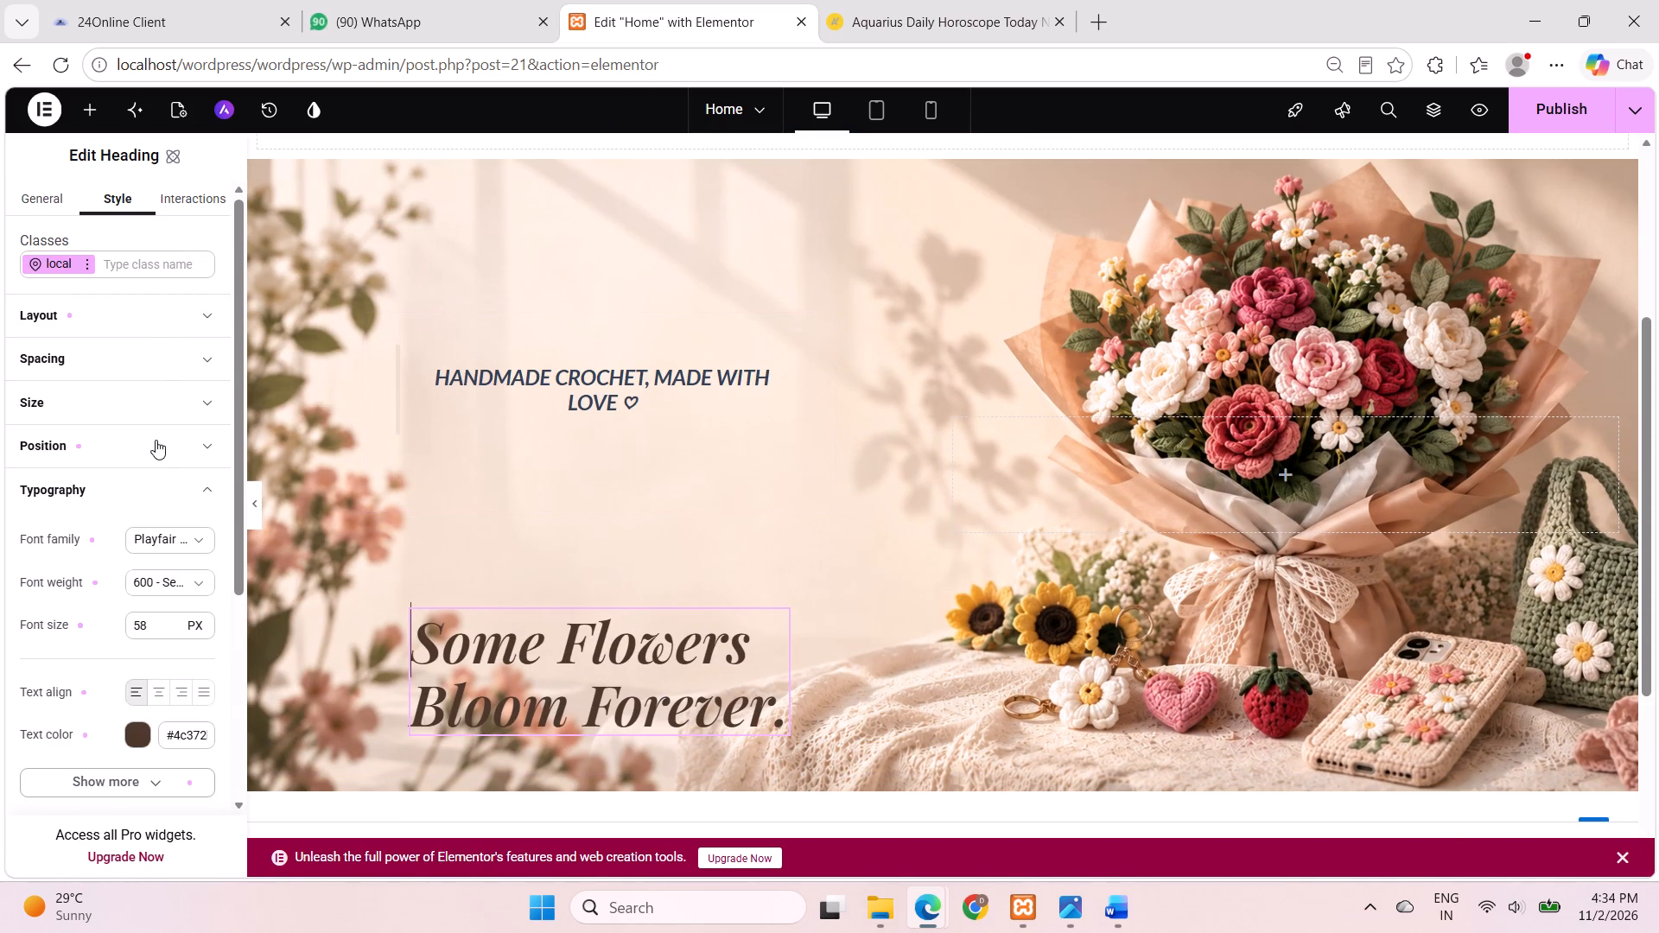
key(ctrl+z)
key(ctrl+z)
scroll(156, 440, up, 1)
Examine the main heading's layout, flex, typography, content and interaction settings.
click(105, 317)
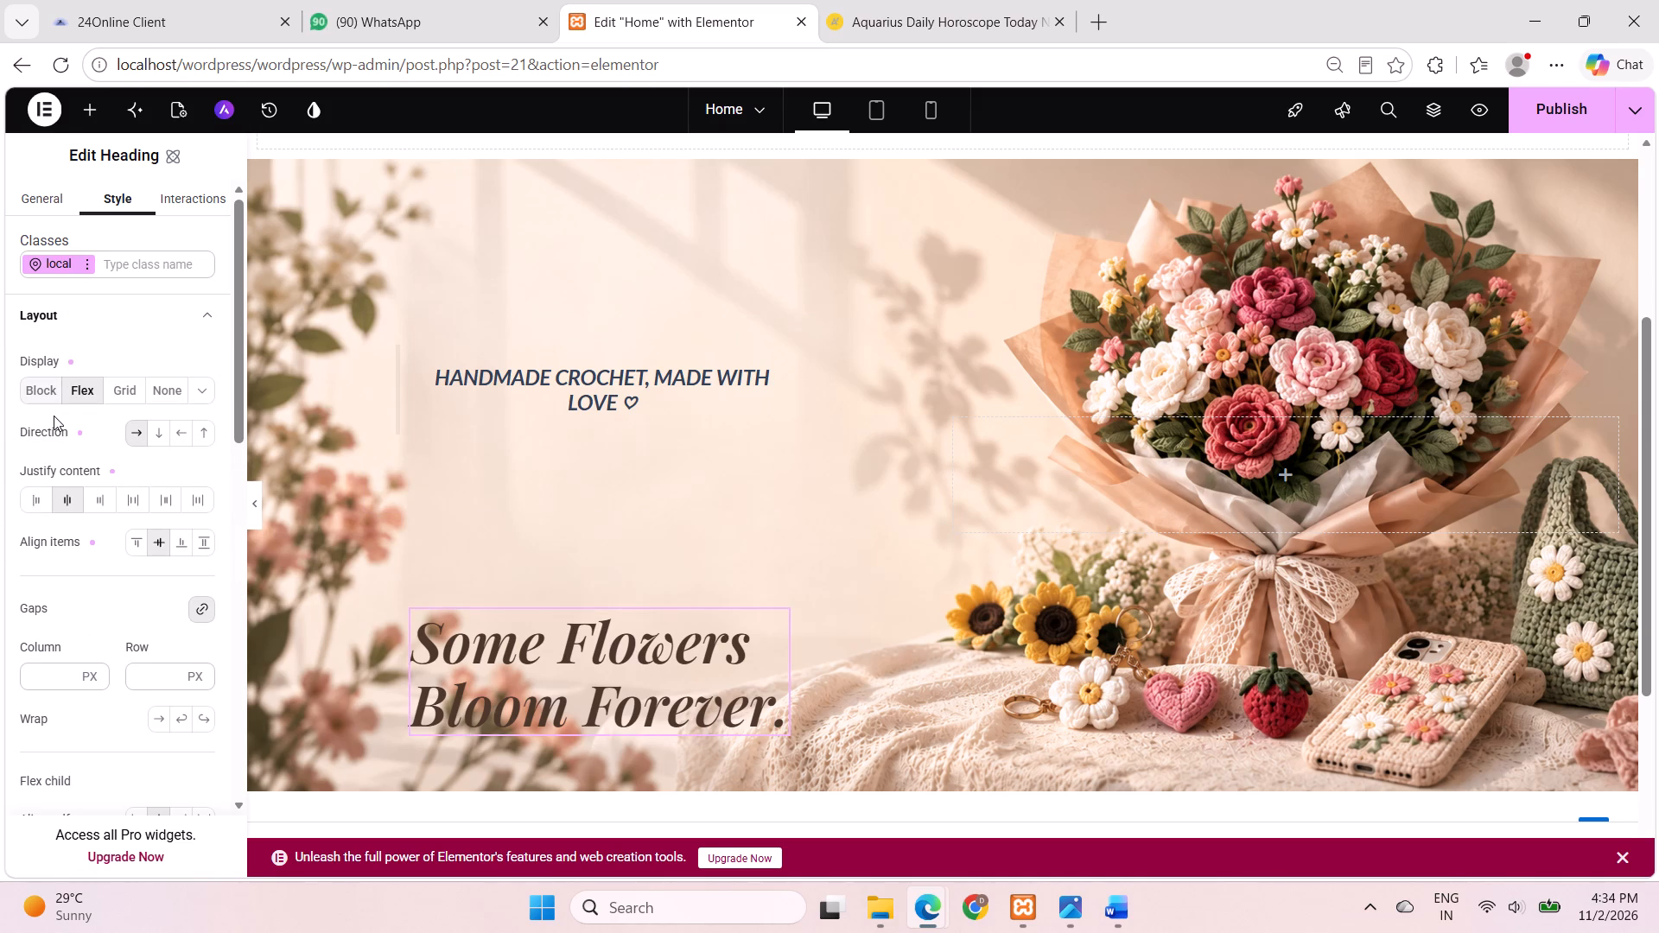
scroll(54, 416, up, 1)
click(50, 193)
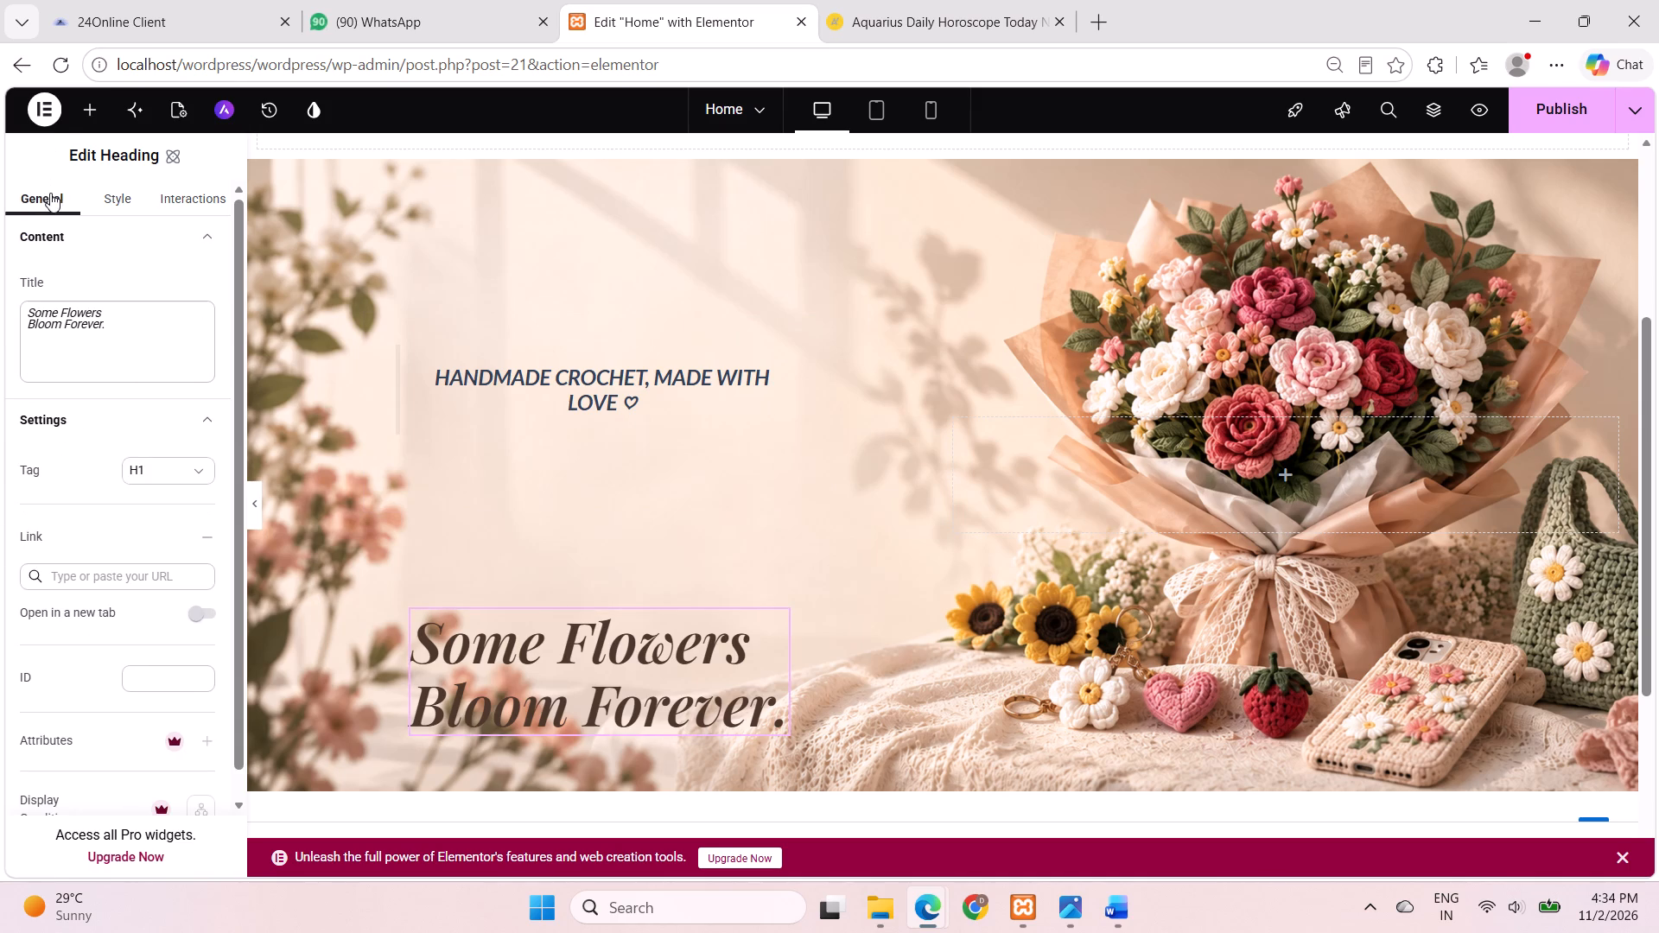
click(118, 183)
scroll(73, 547, down, 1)
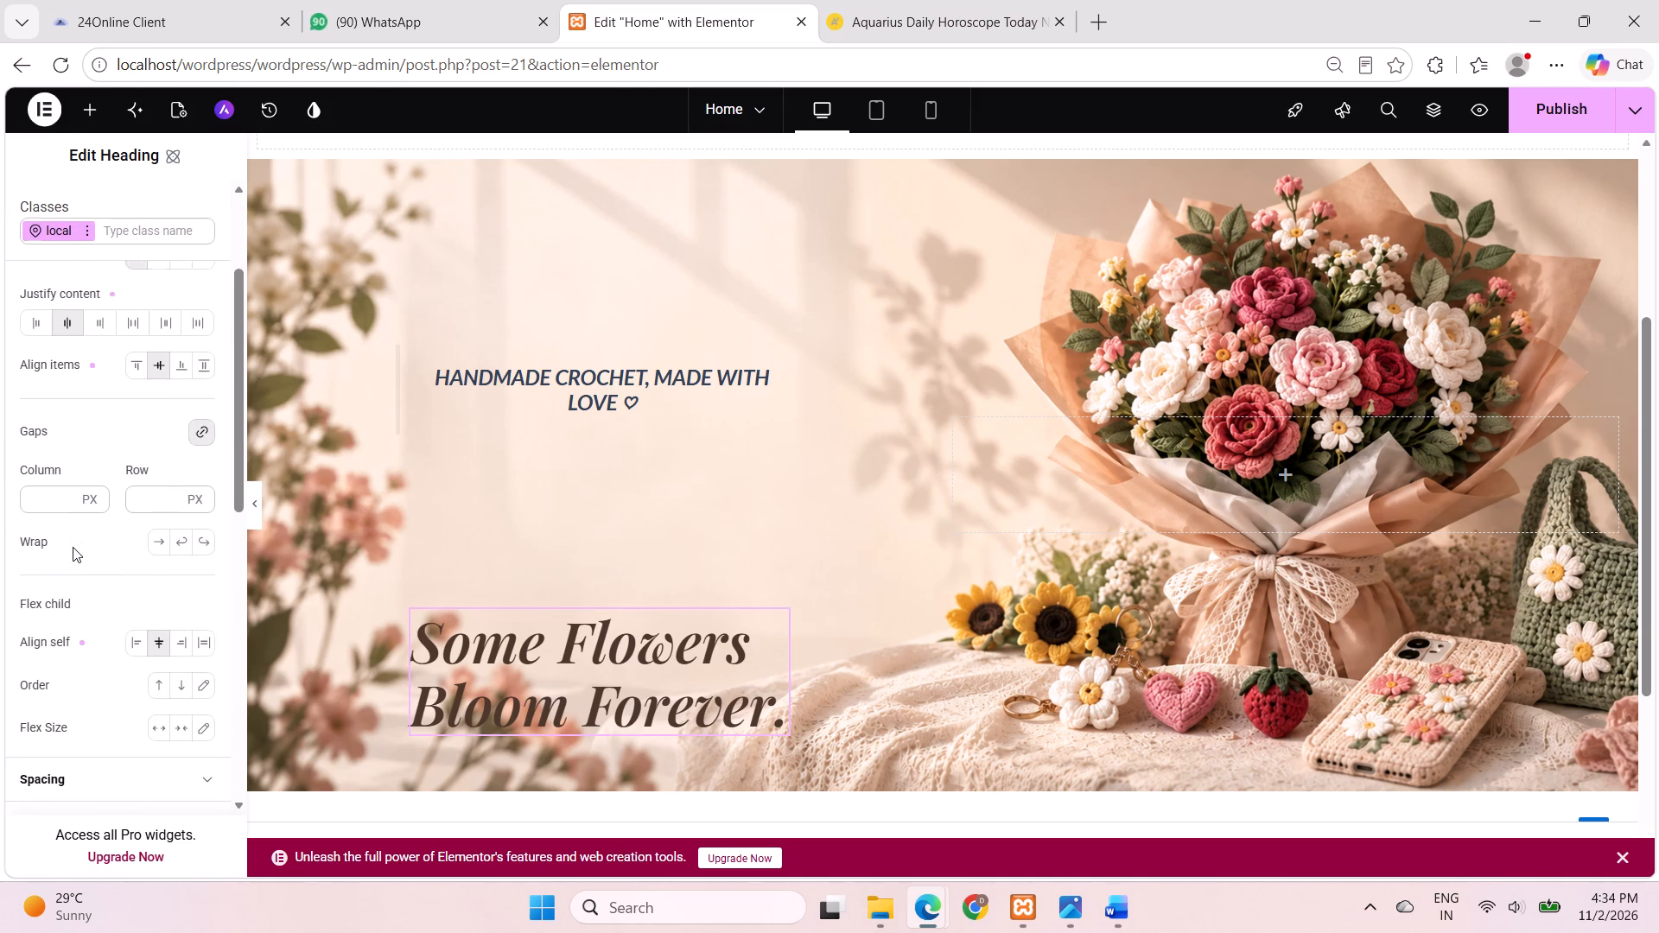
scroll(73, 547, down, 4)
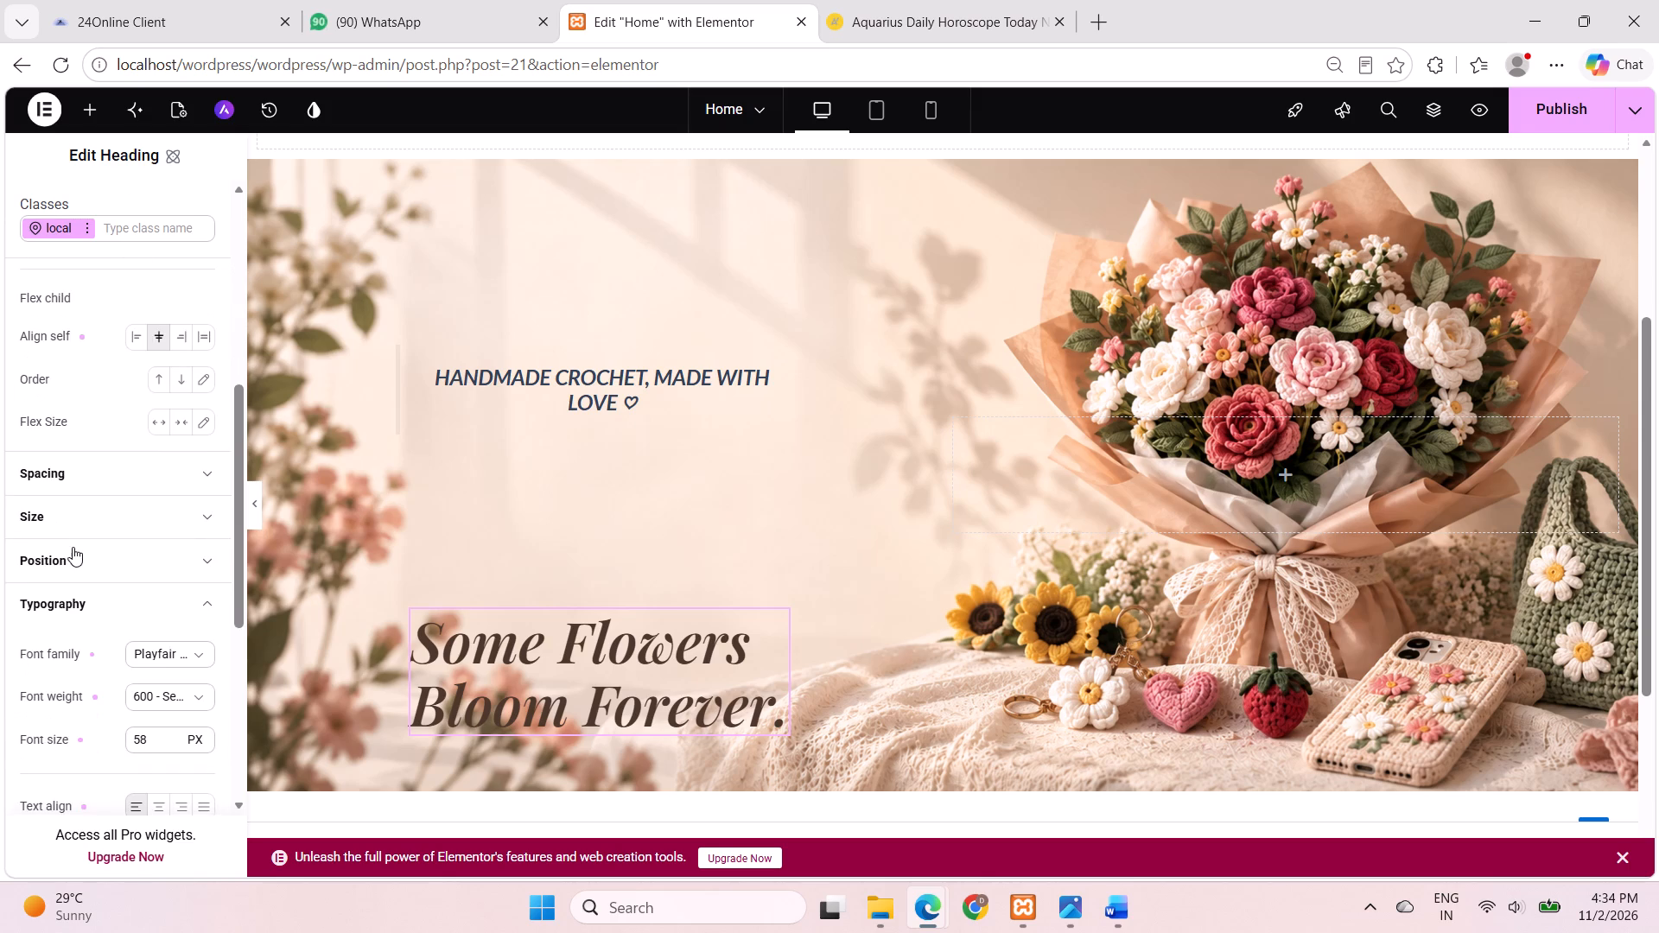
scroll(73, 547, down, 1)
scroll(112, 406, up, 5)
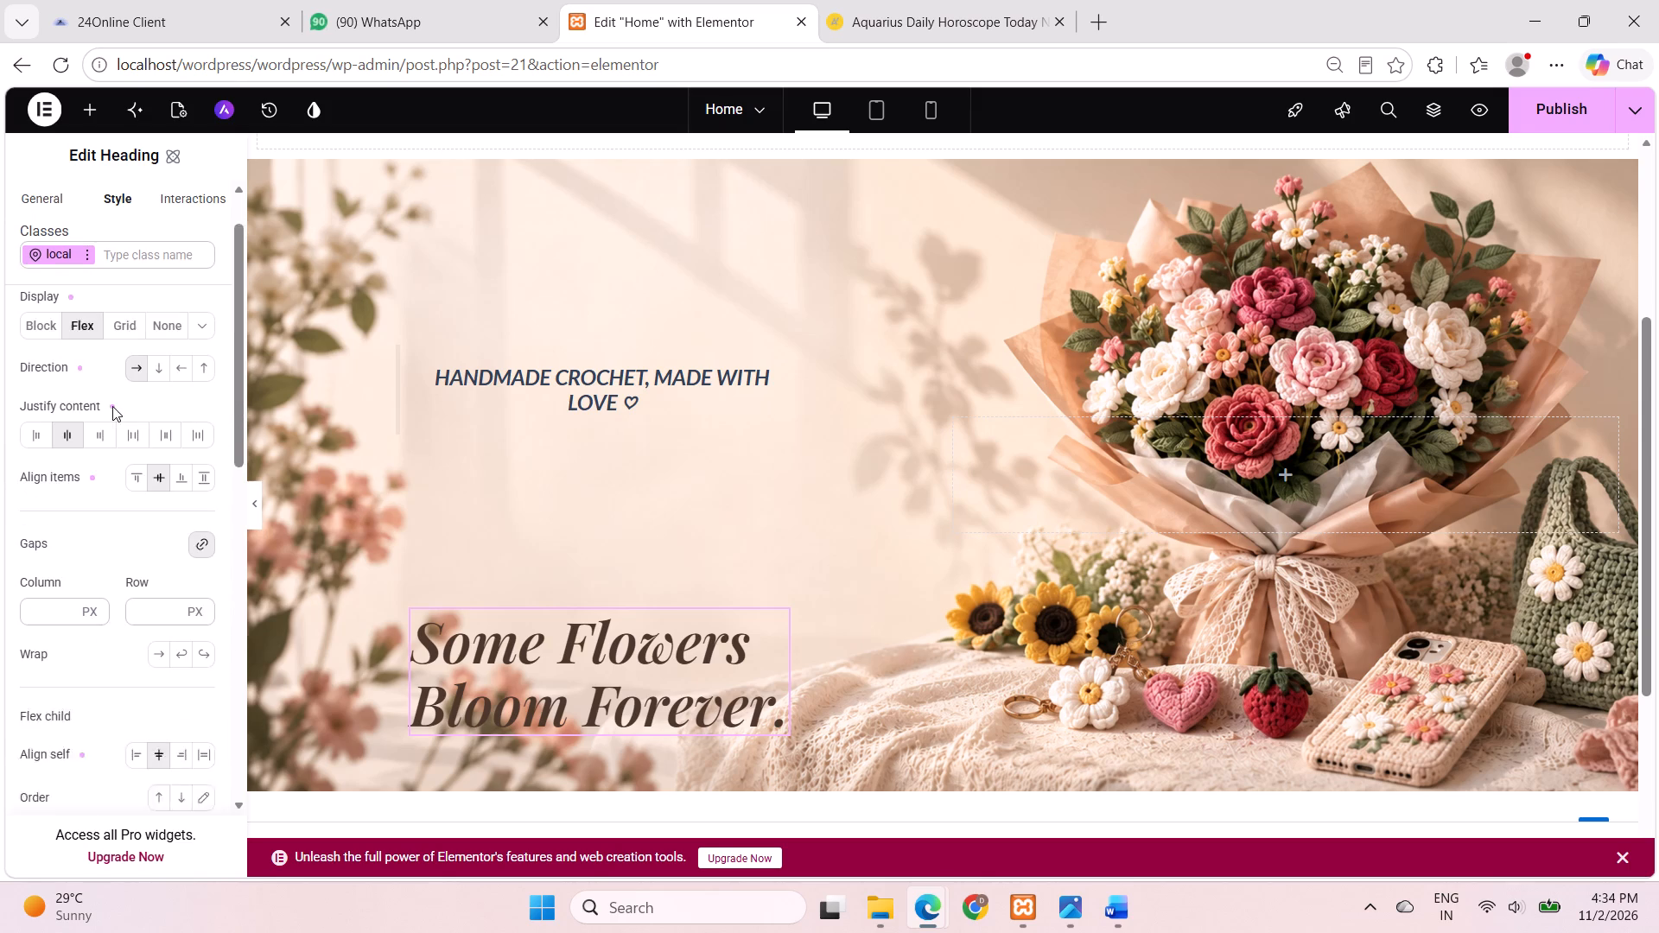
click(194, 215)
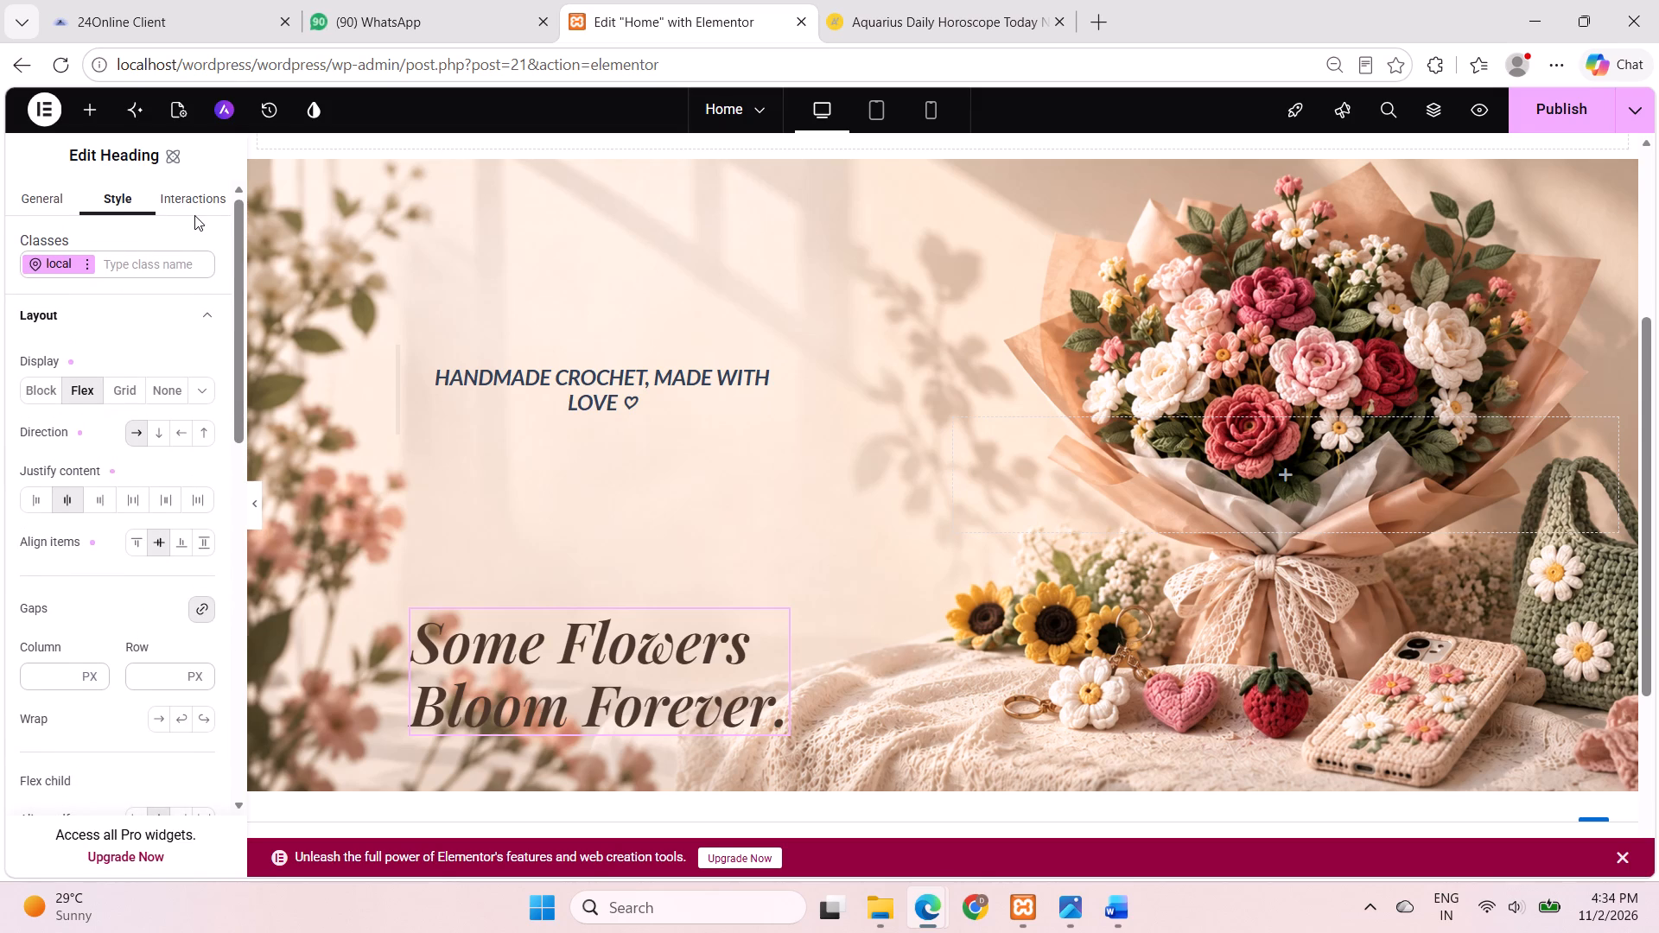
click(194, 202)
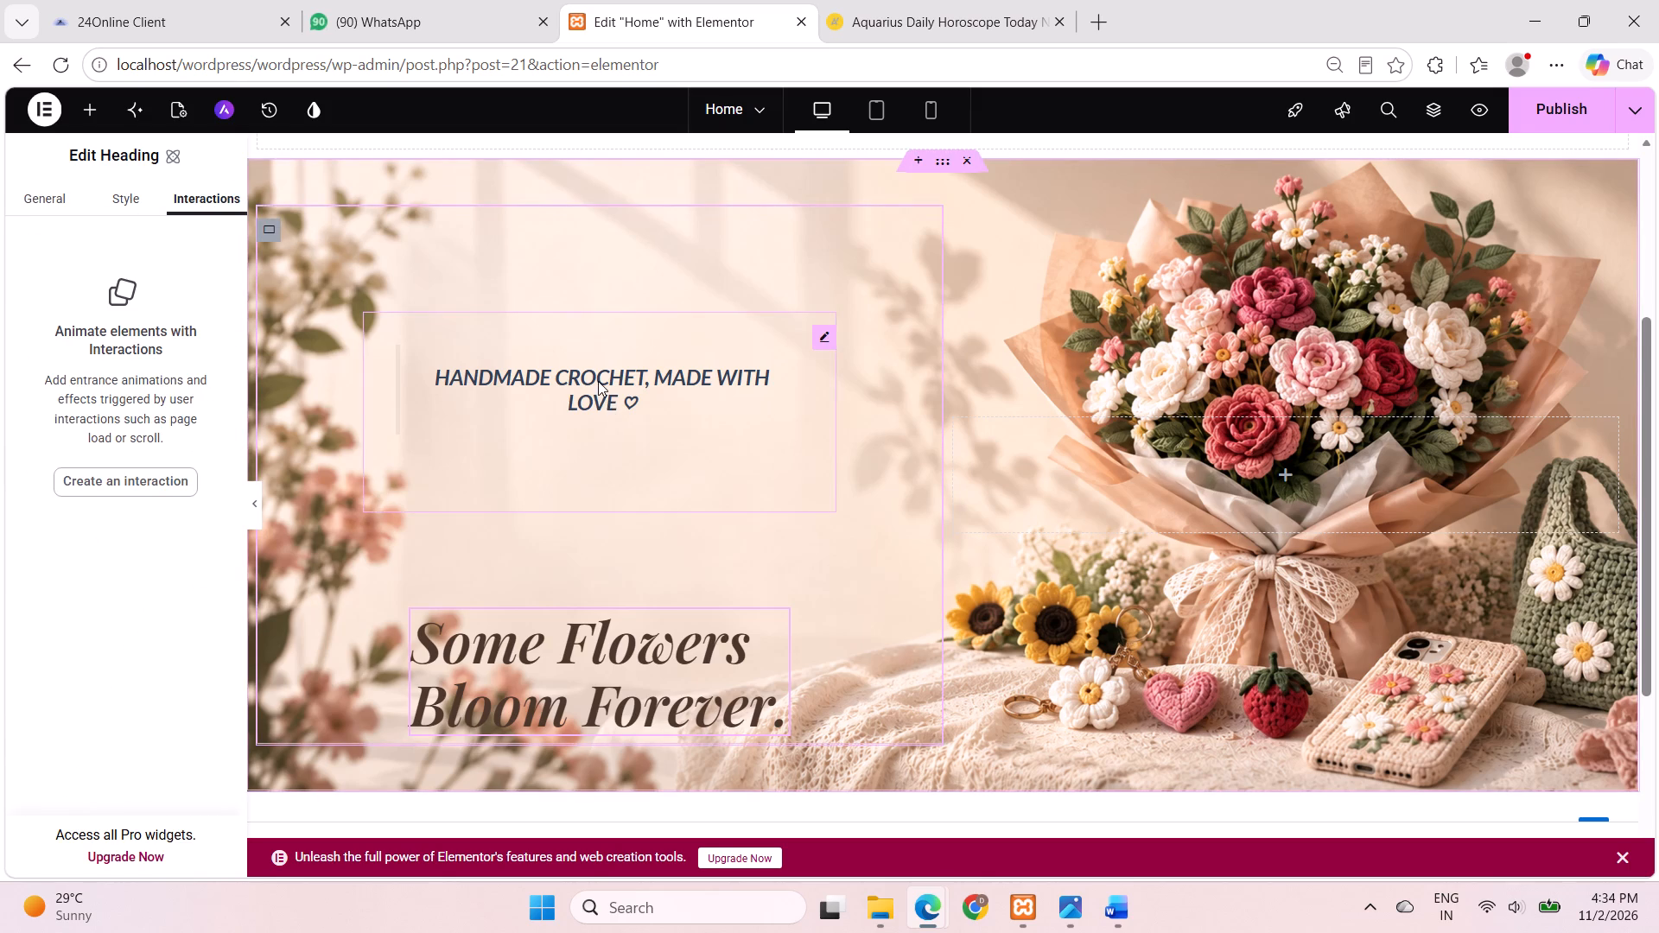
Set the tagline's linked margin to 10 px on all four sides.
click(598, 381)
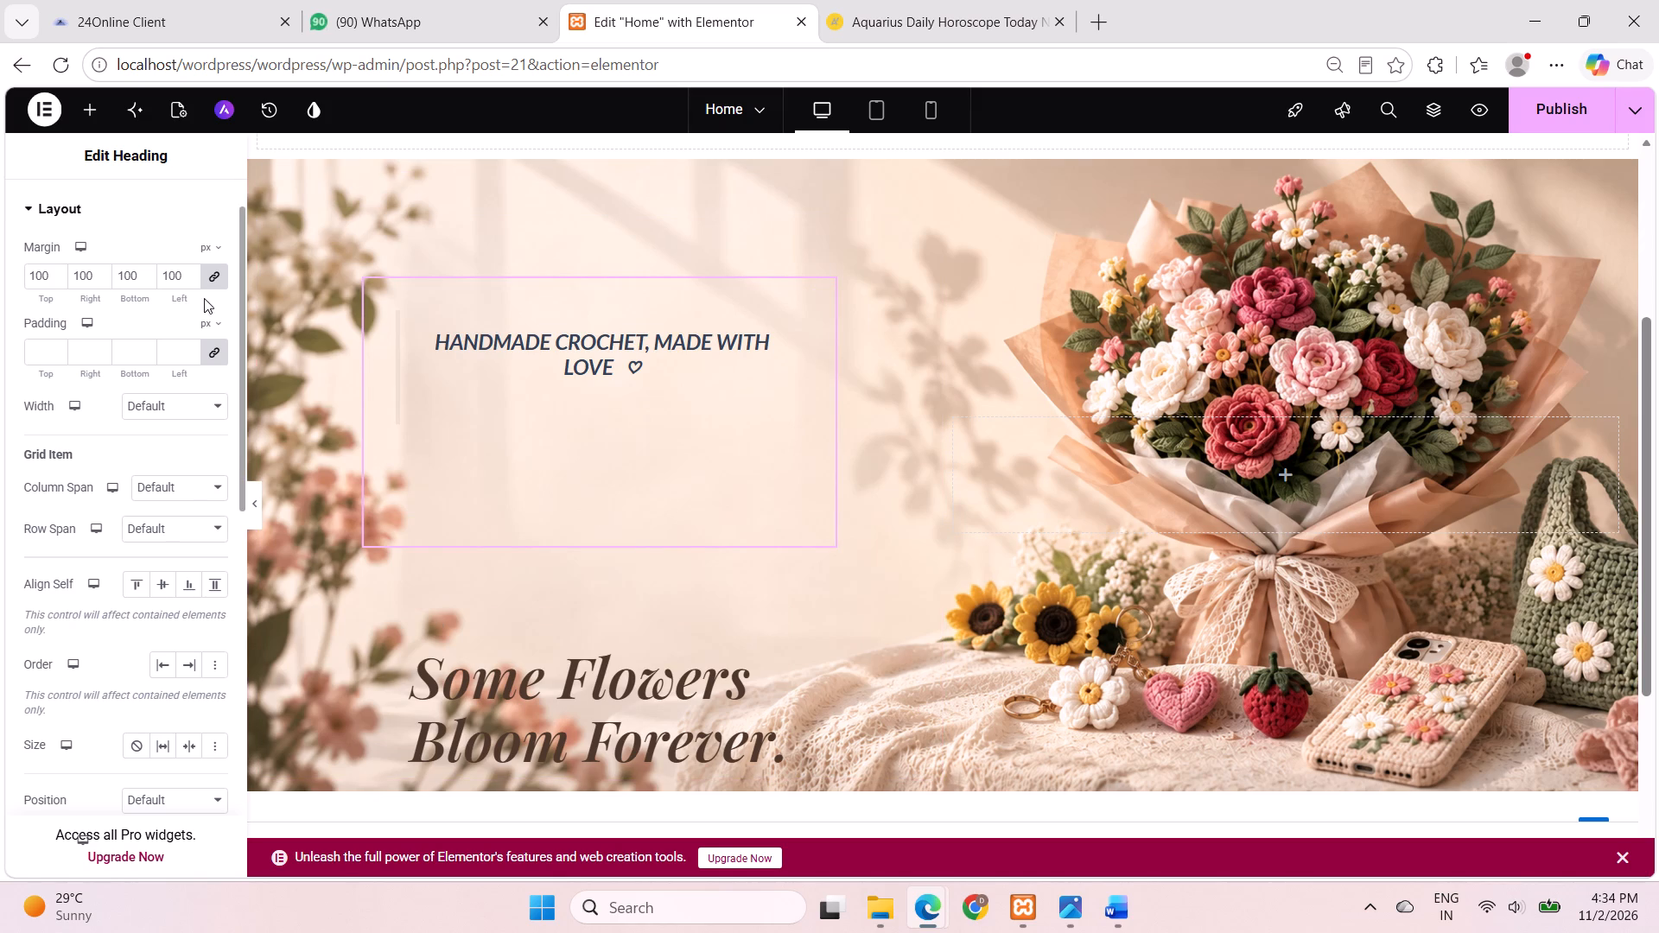
click(181, 279)
key(BackSpace)
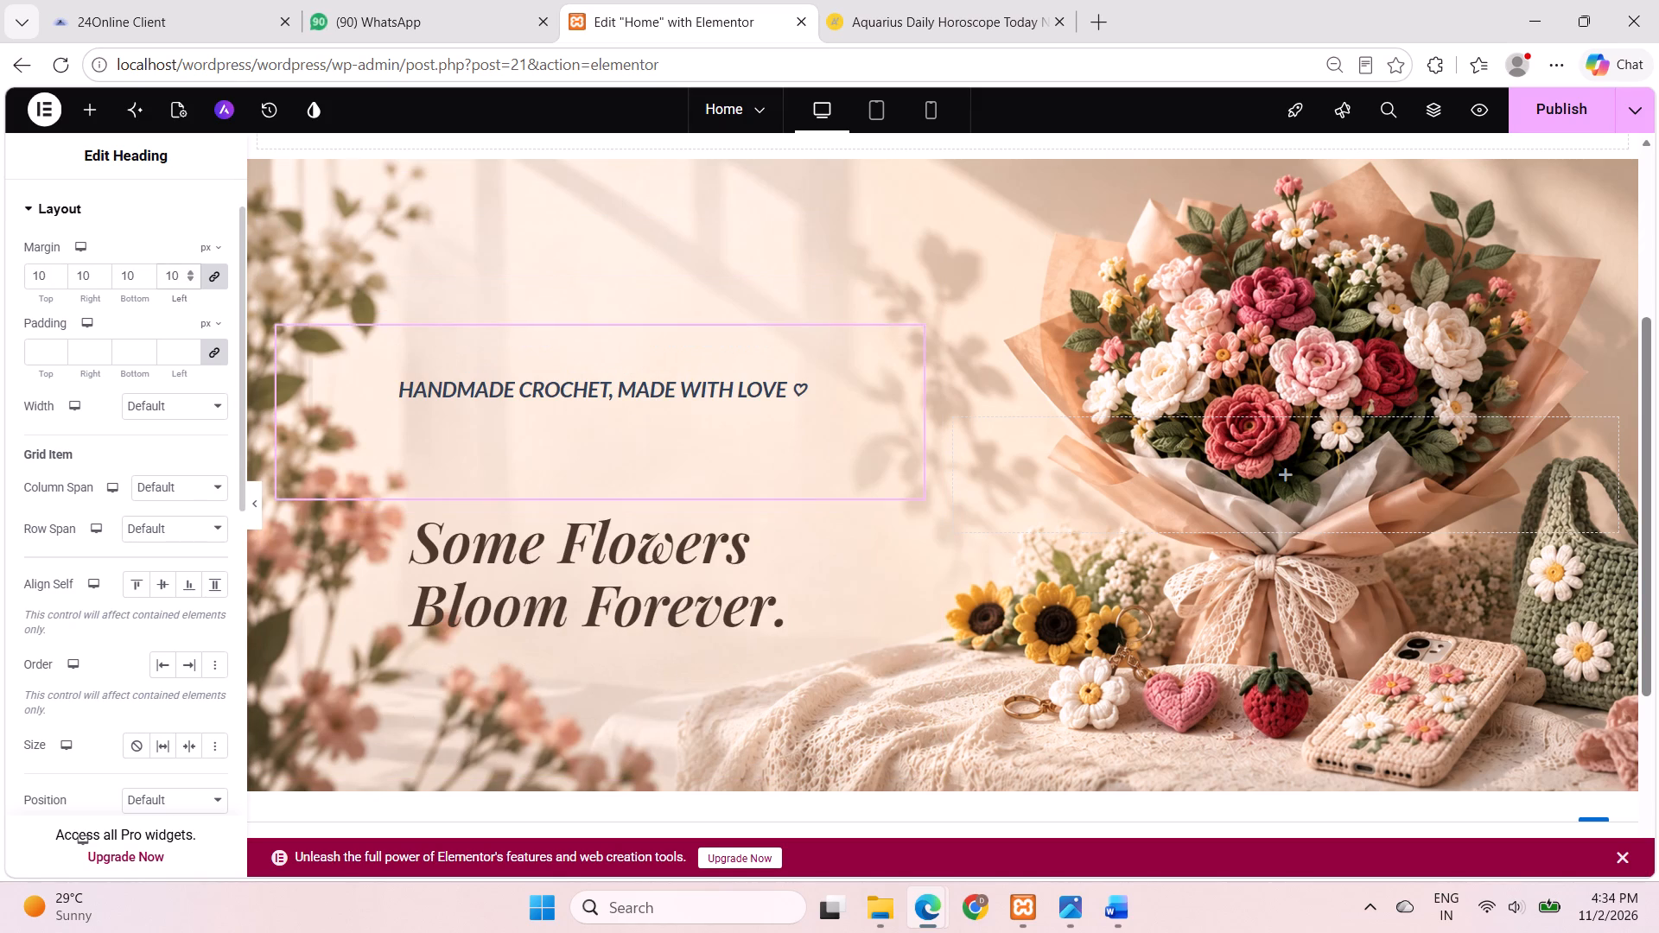
click(522, 219)
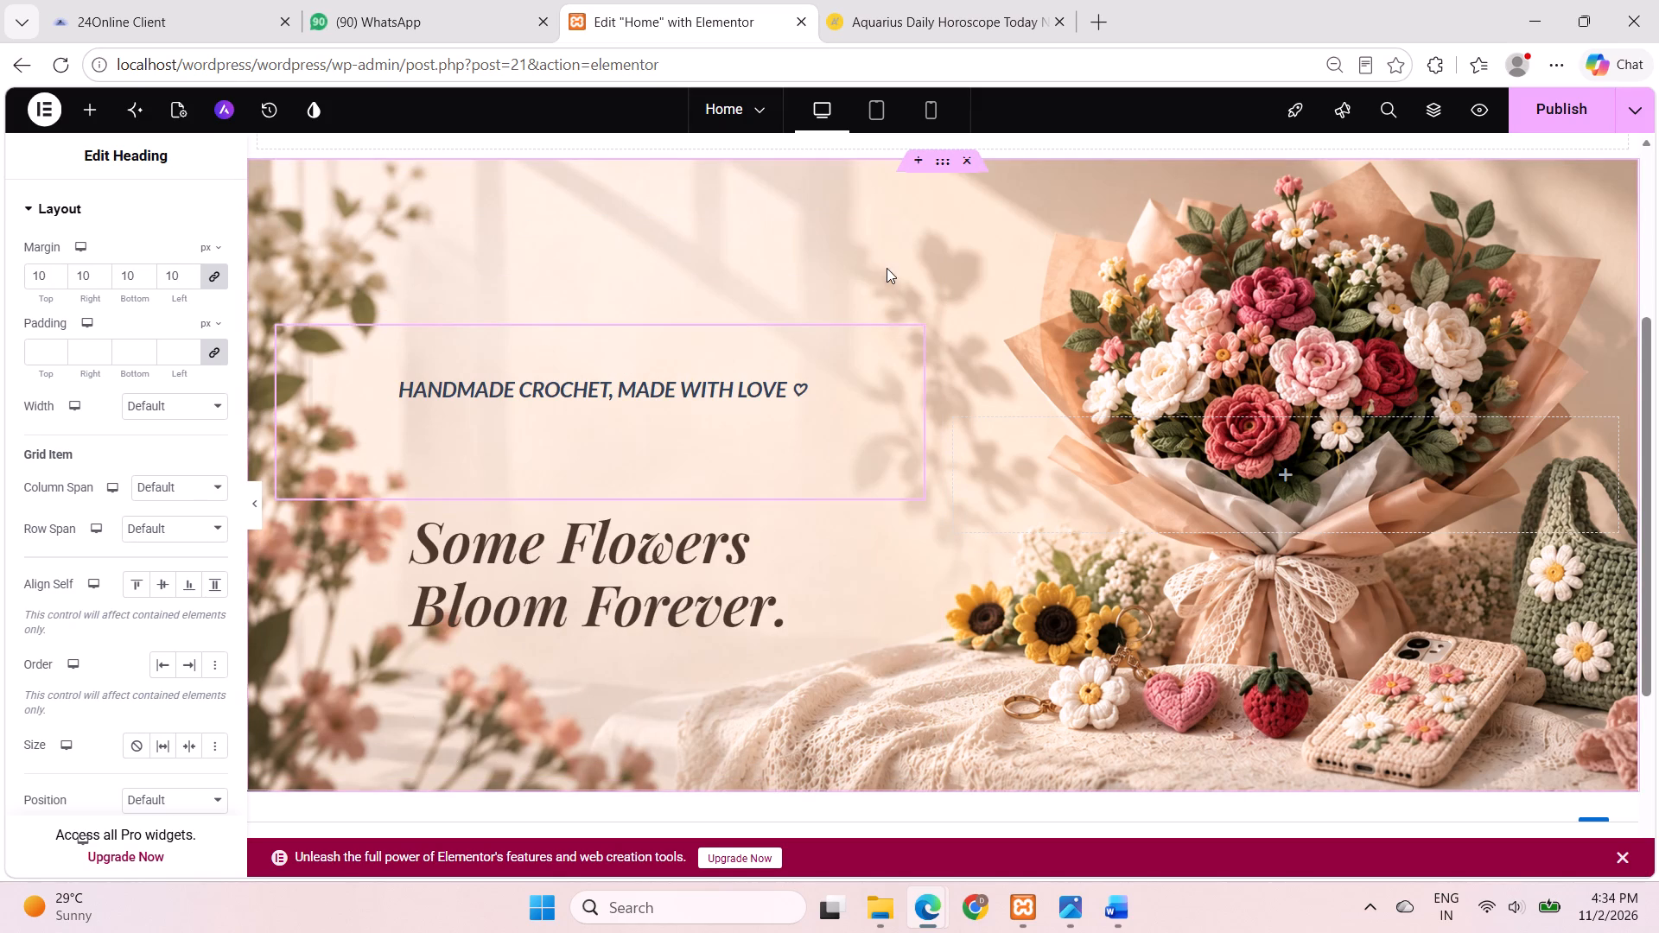
click(1046, 745)
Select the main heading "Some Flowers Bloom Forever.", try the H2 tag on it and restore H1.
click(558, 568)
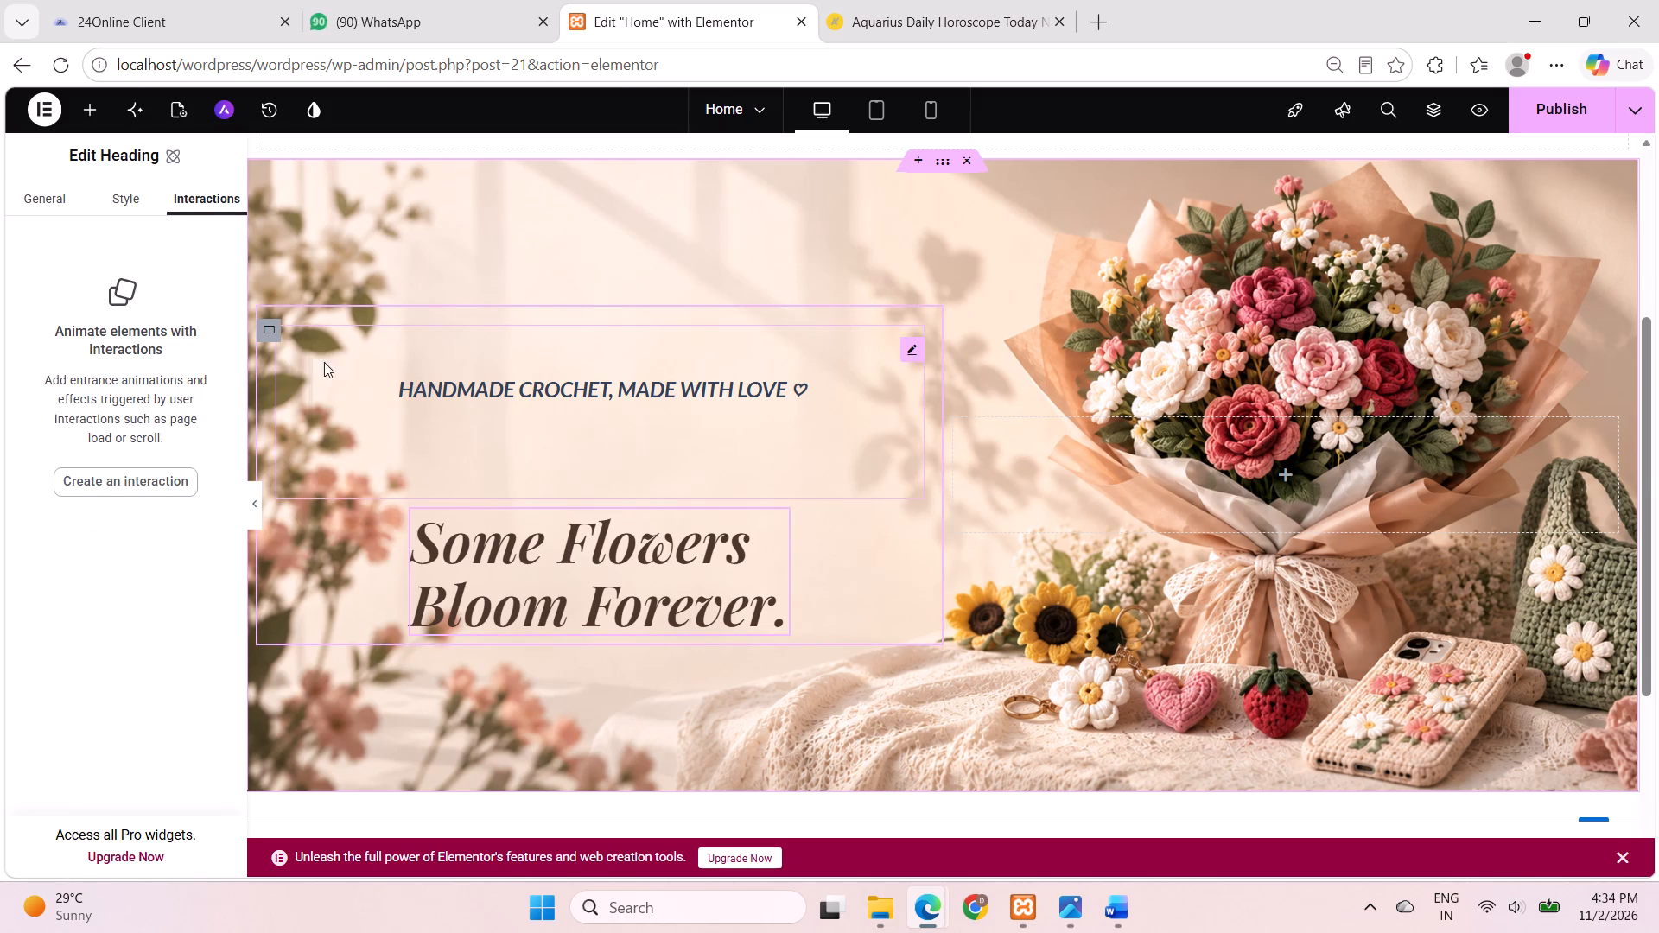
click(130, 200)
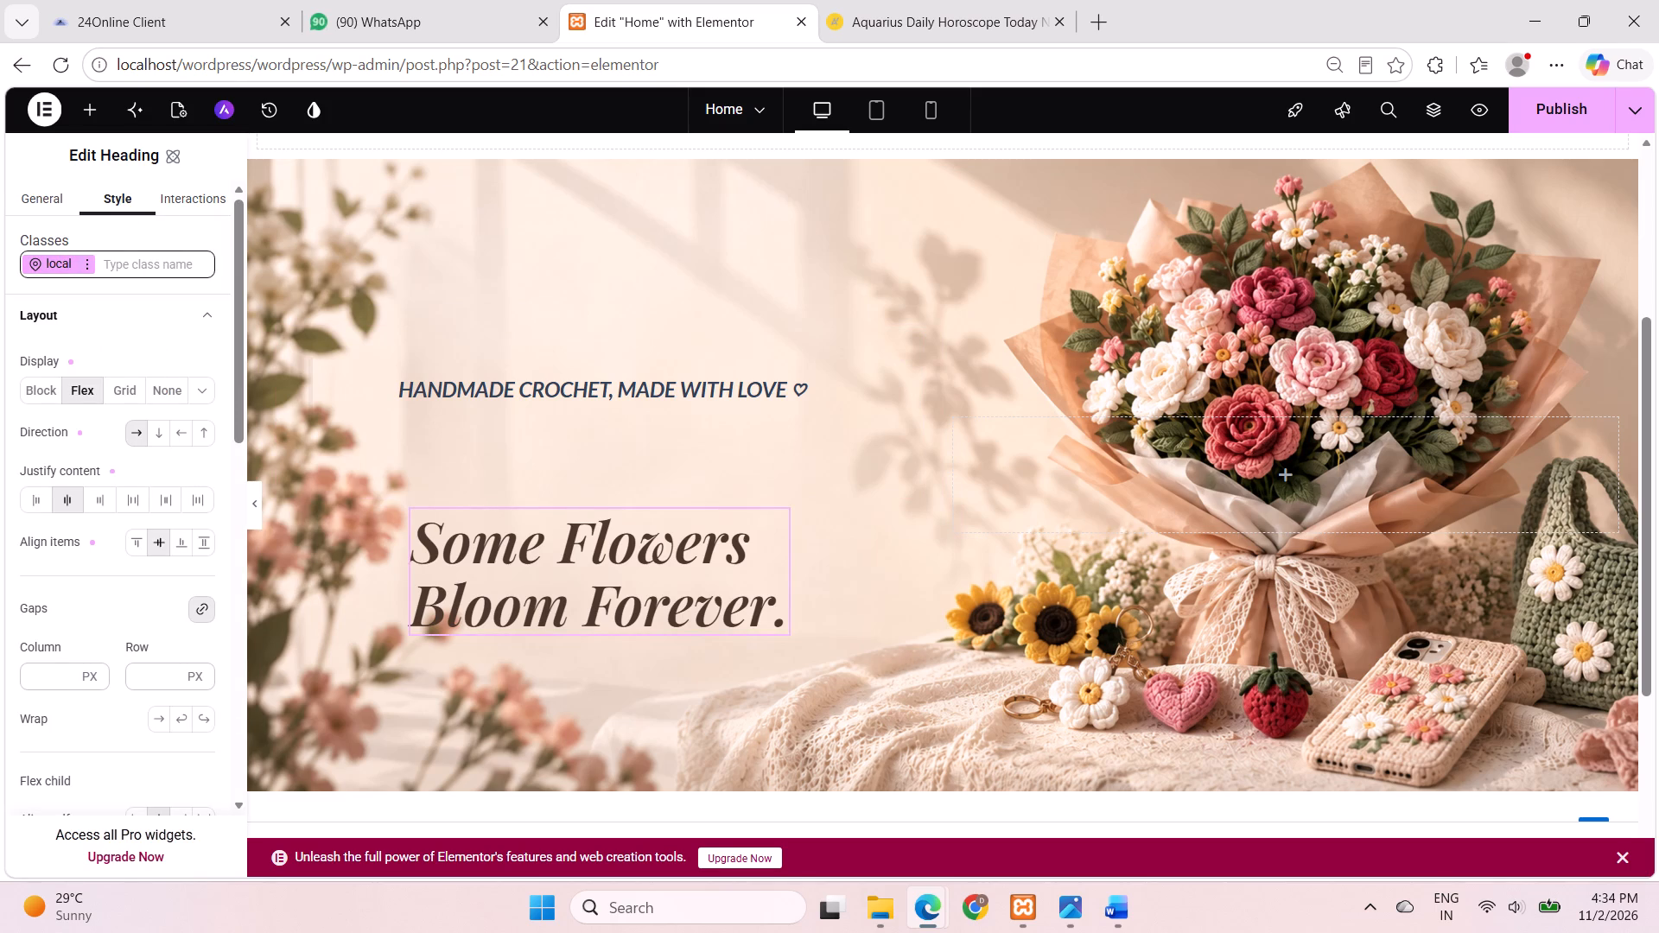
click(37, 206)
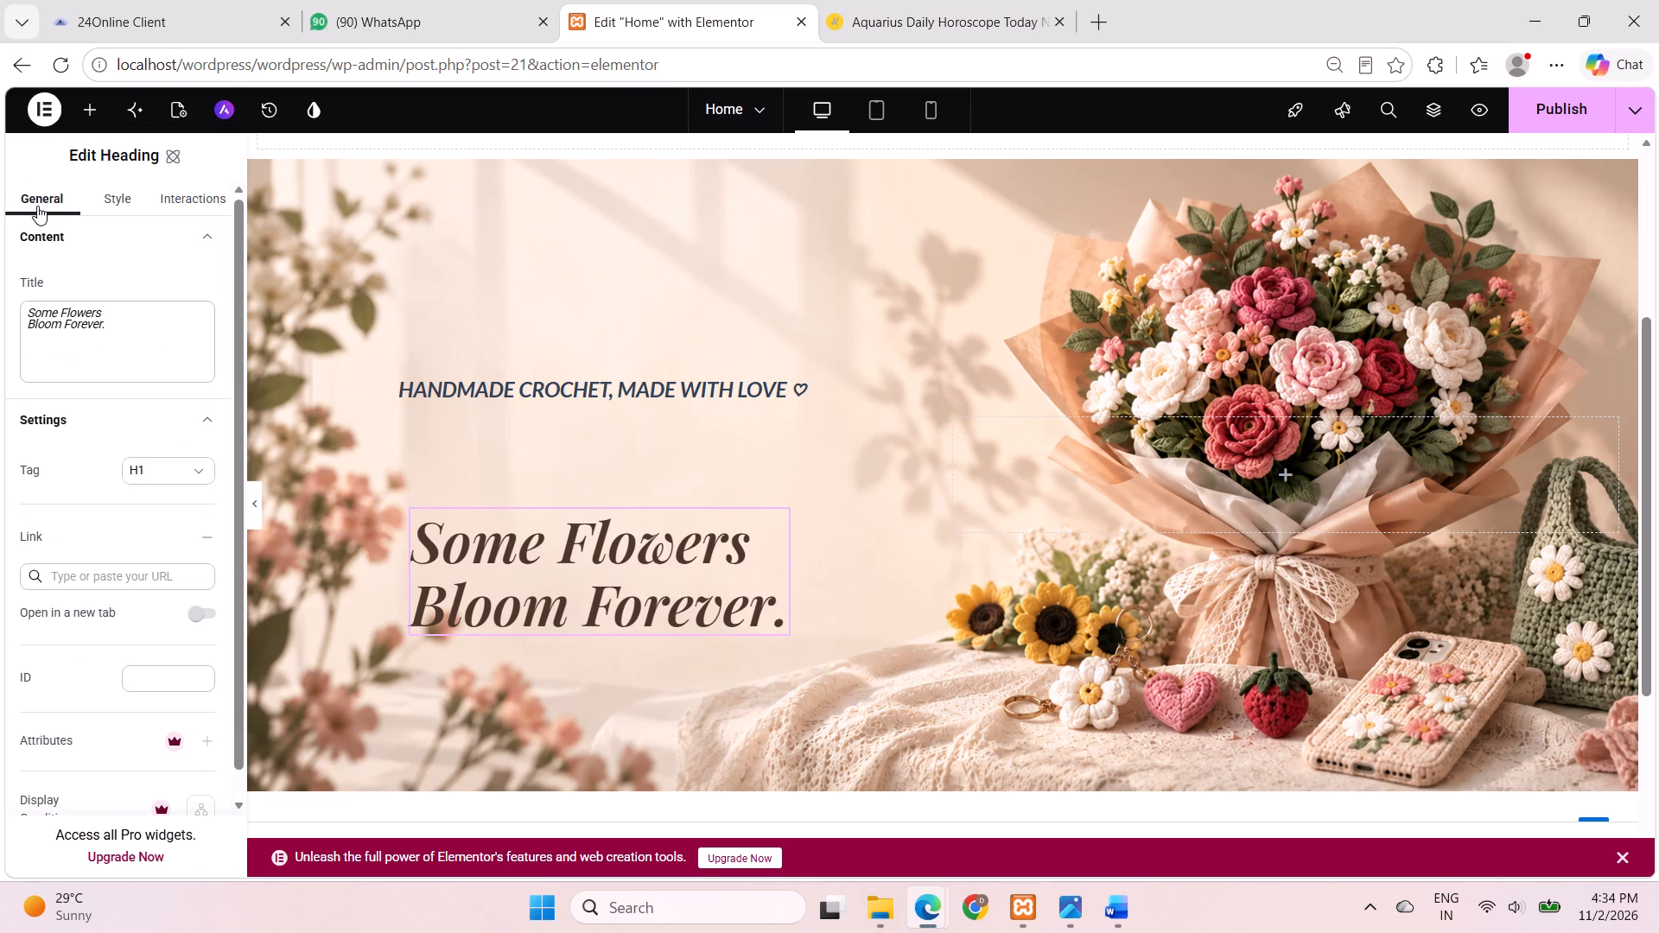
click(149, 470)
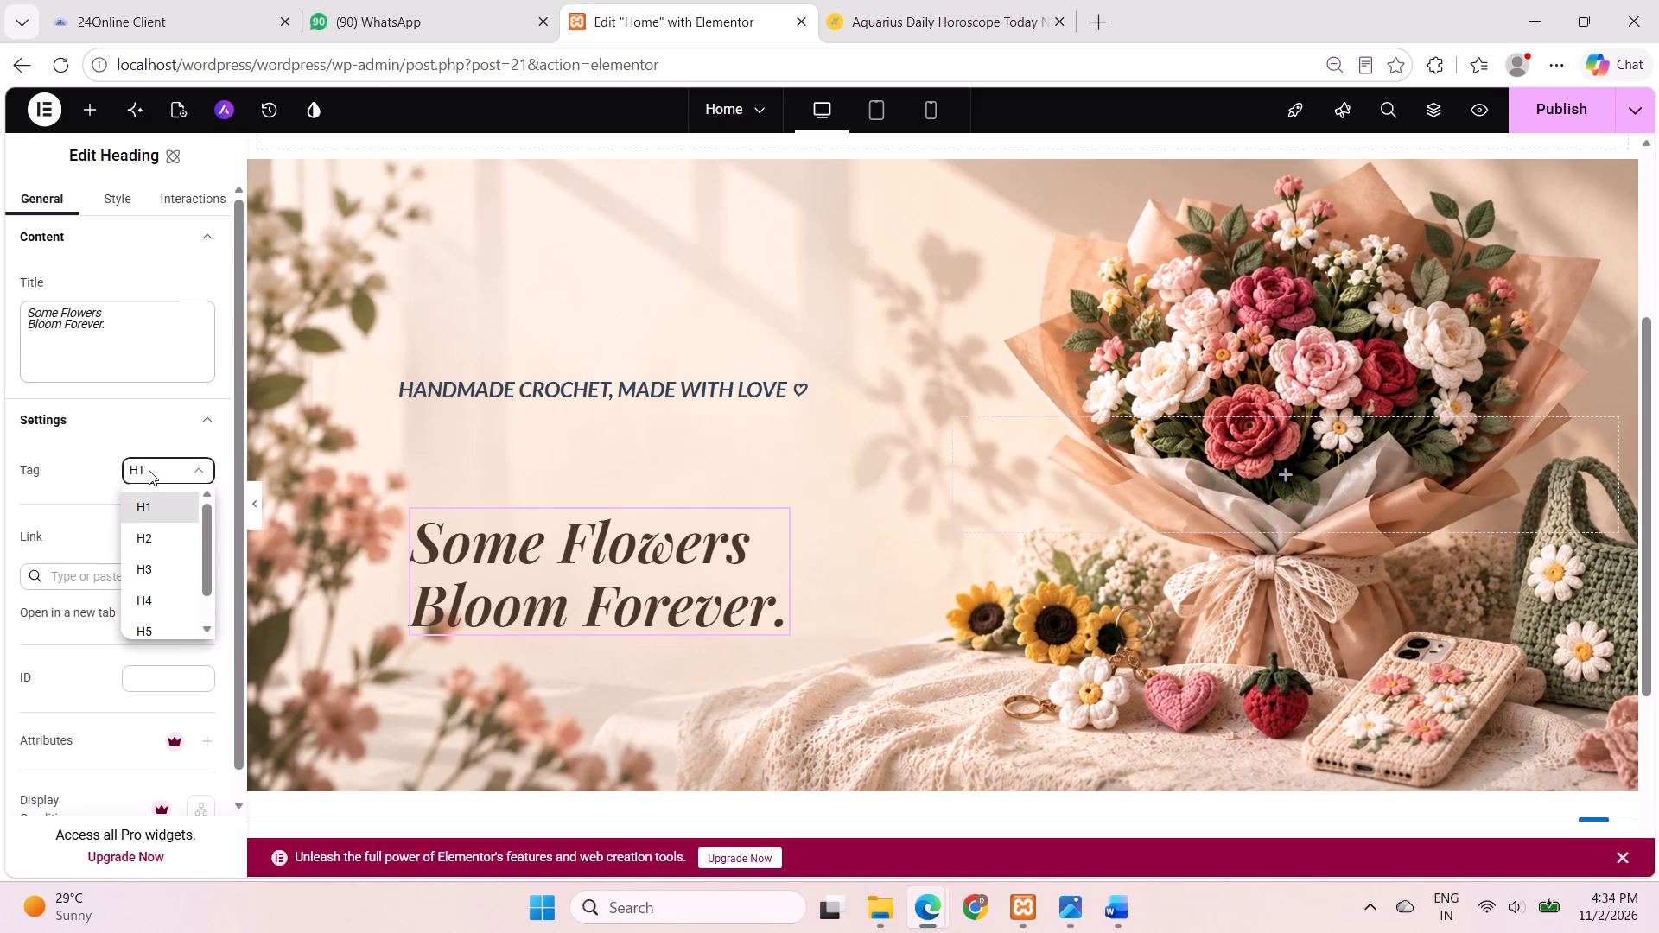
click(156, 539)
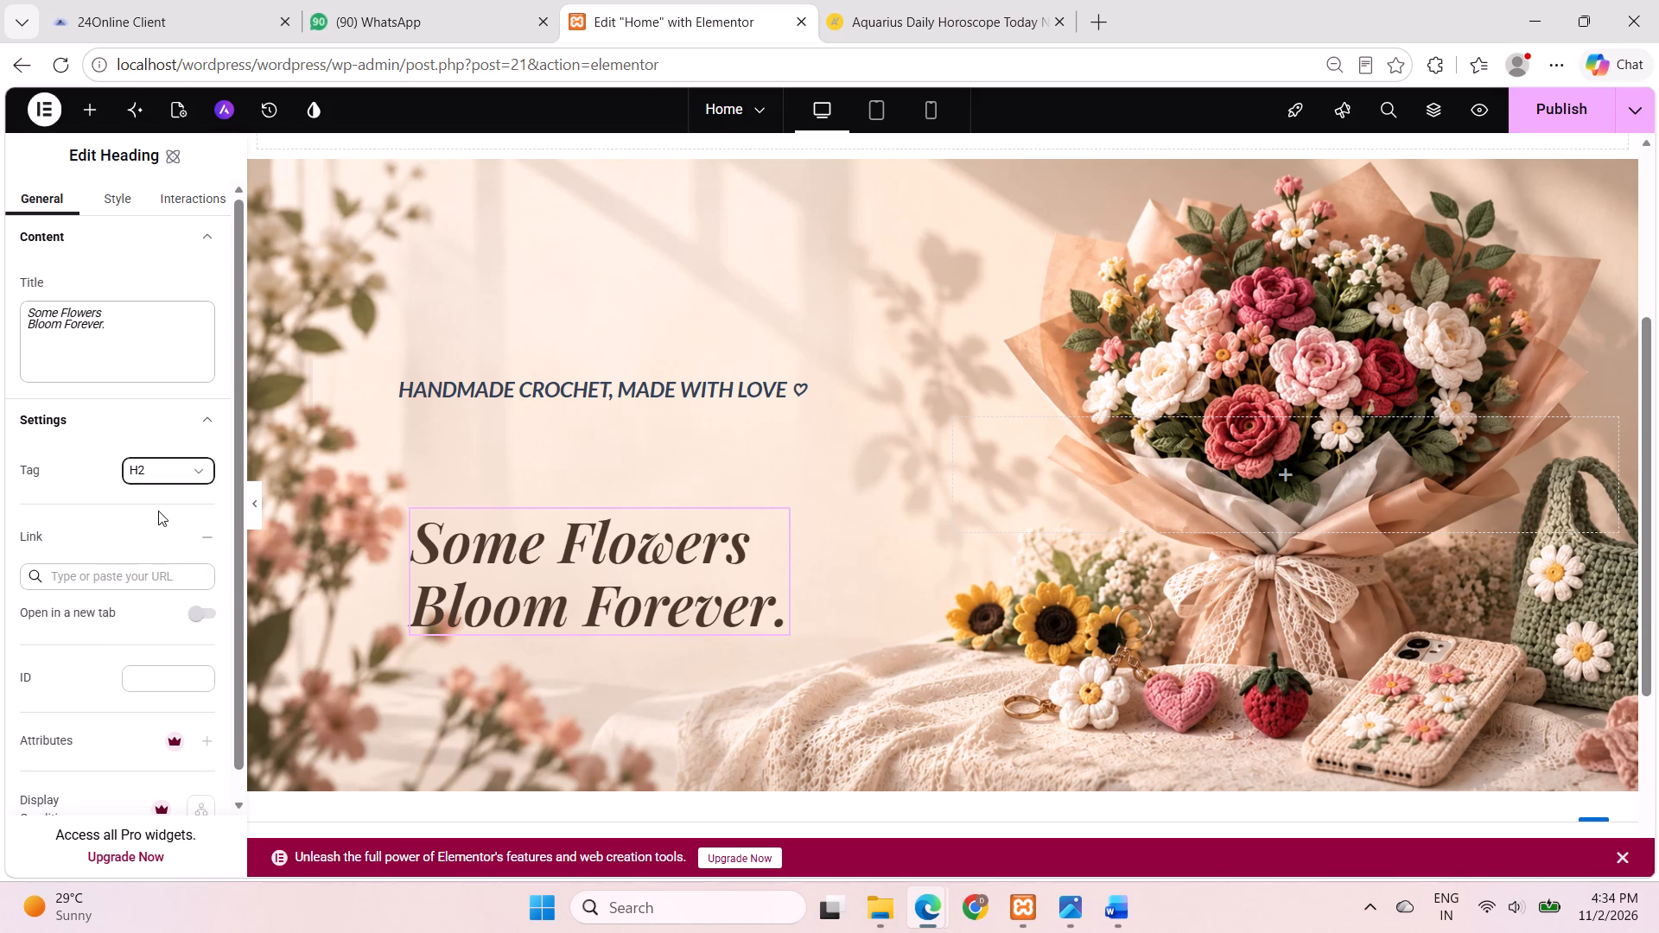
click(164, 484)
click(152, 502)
Change the main heading's display mode to Block, trying Grid along the way.
click(113, 191)
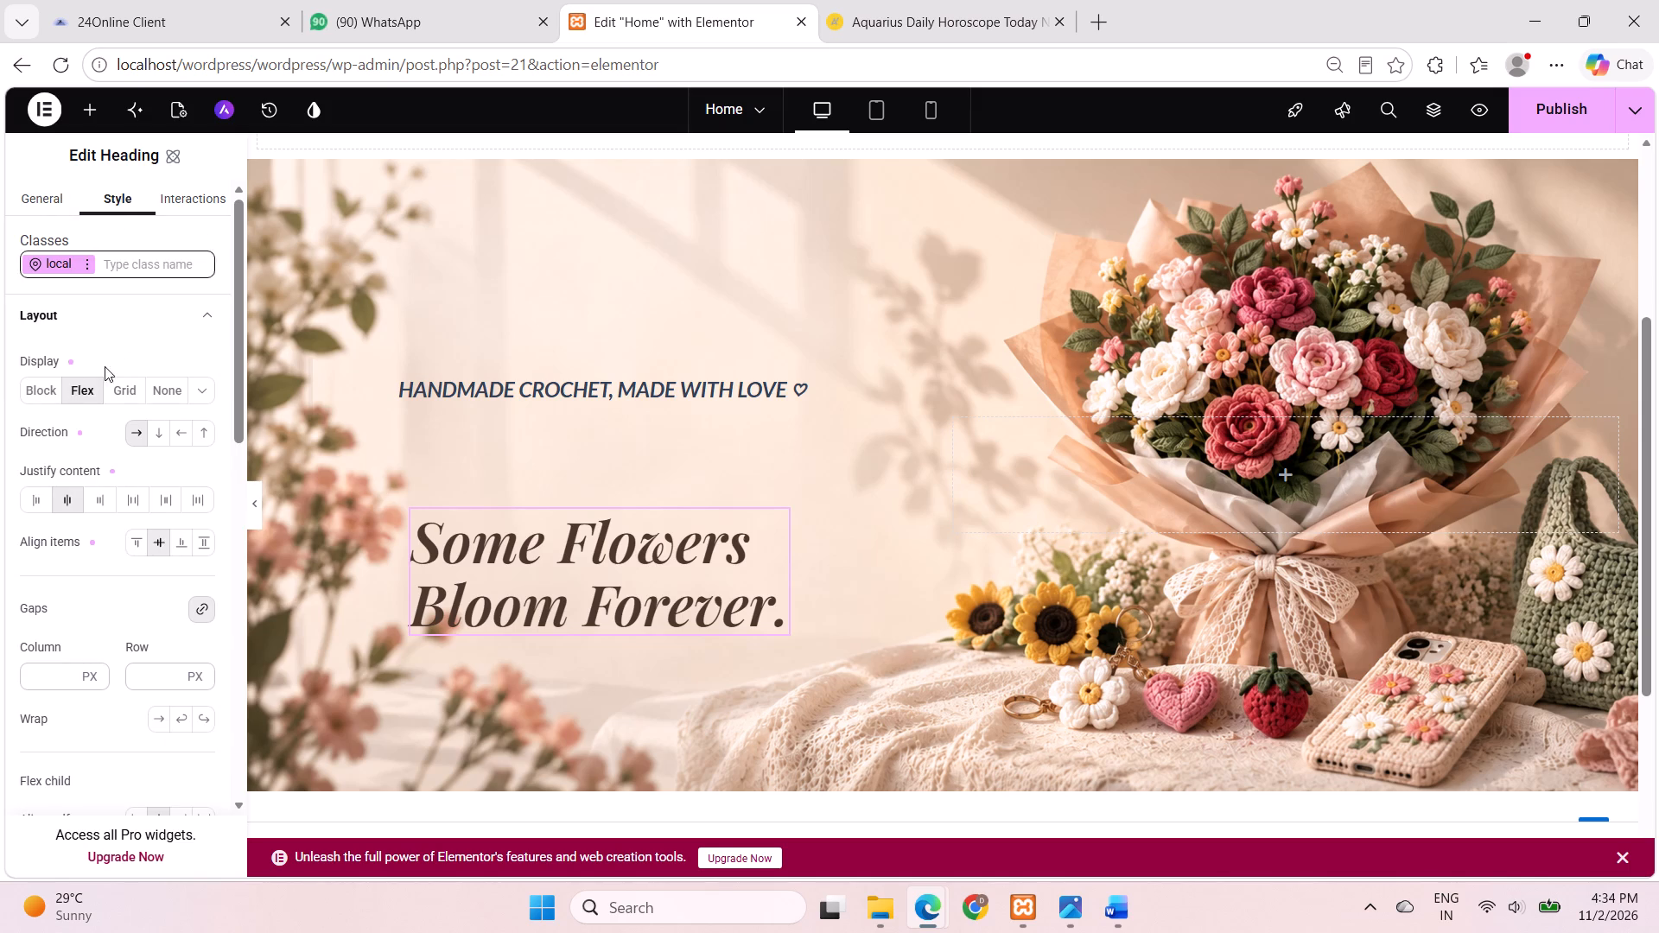
click(31, 388)
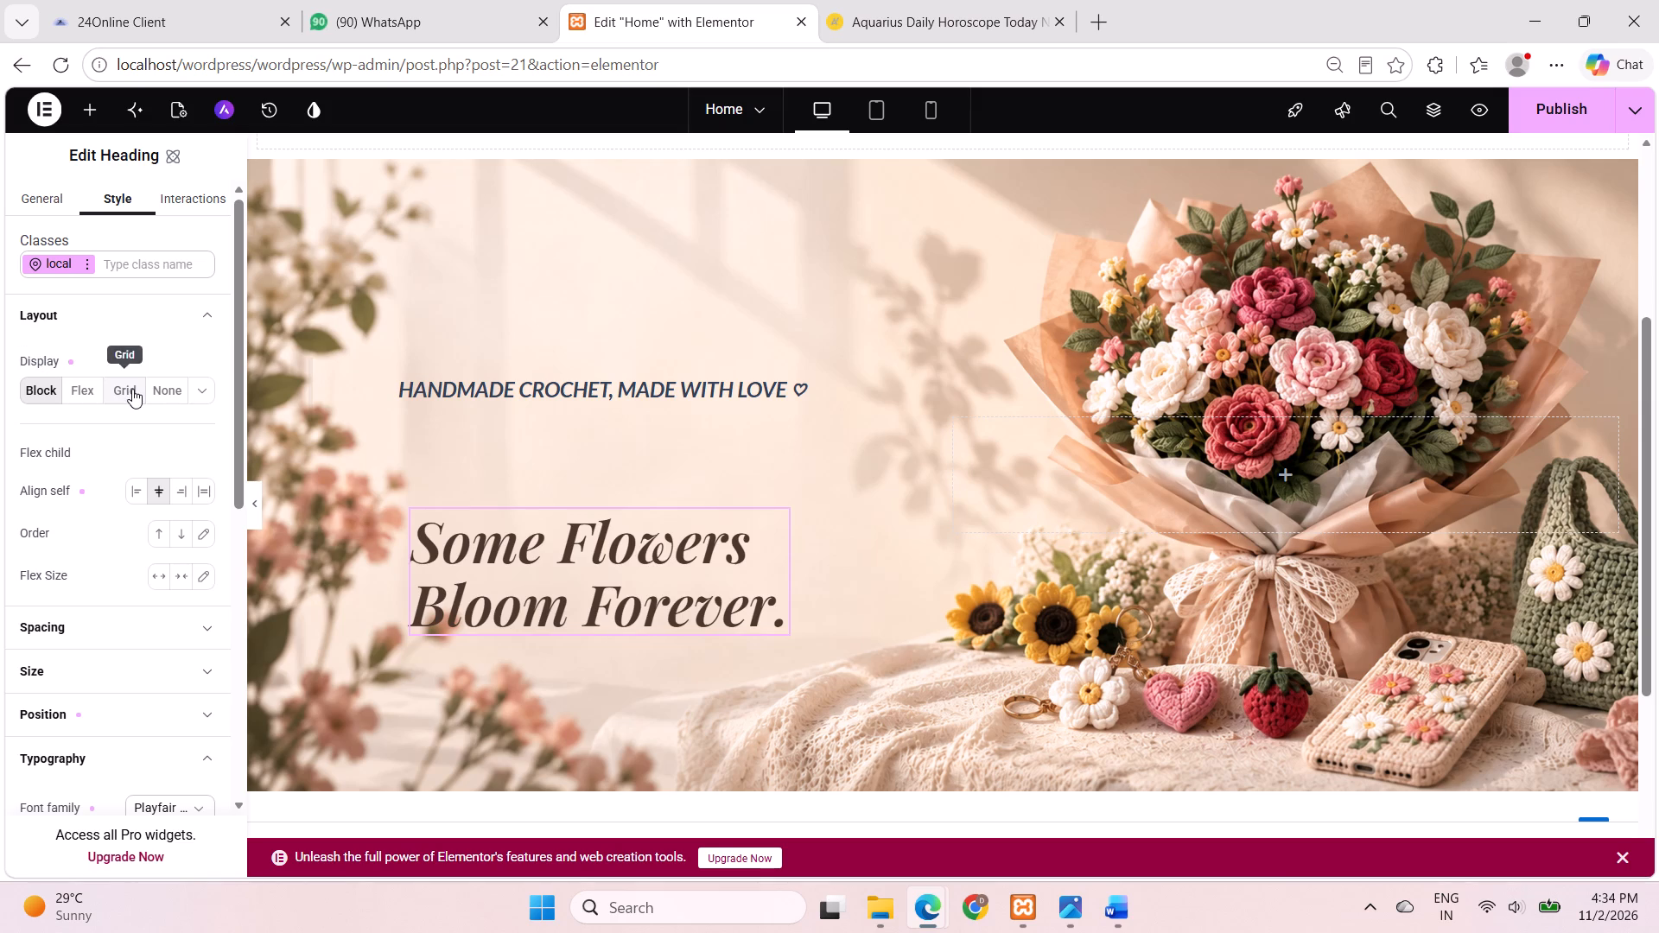
click(132, 389)
click(59, 394)
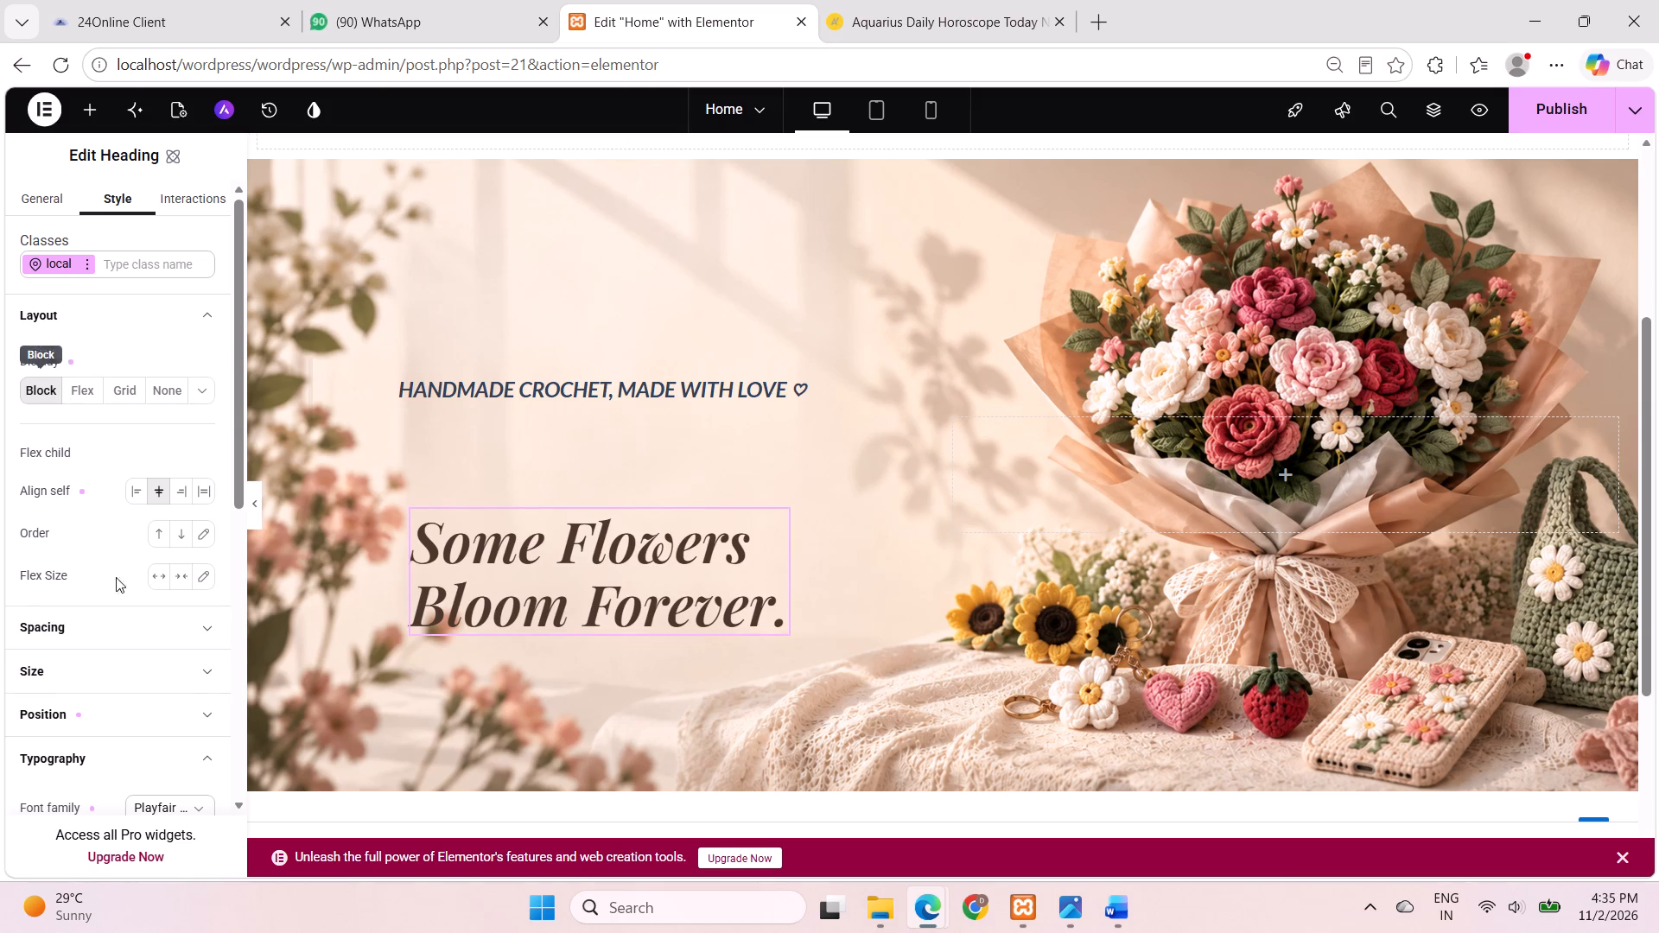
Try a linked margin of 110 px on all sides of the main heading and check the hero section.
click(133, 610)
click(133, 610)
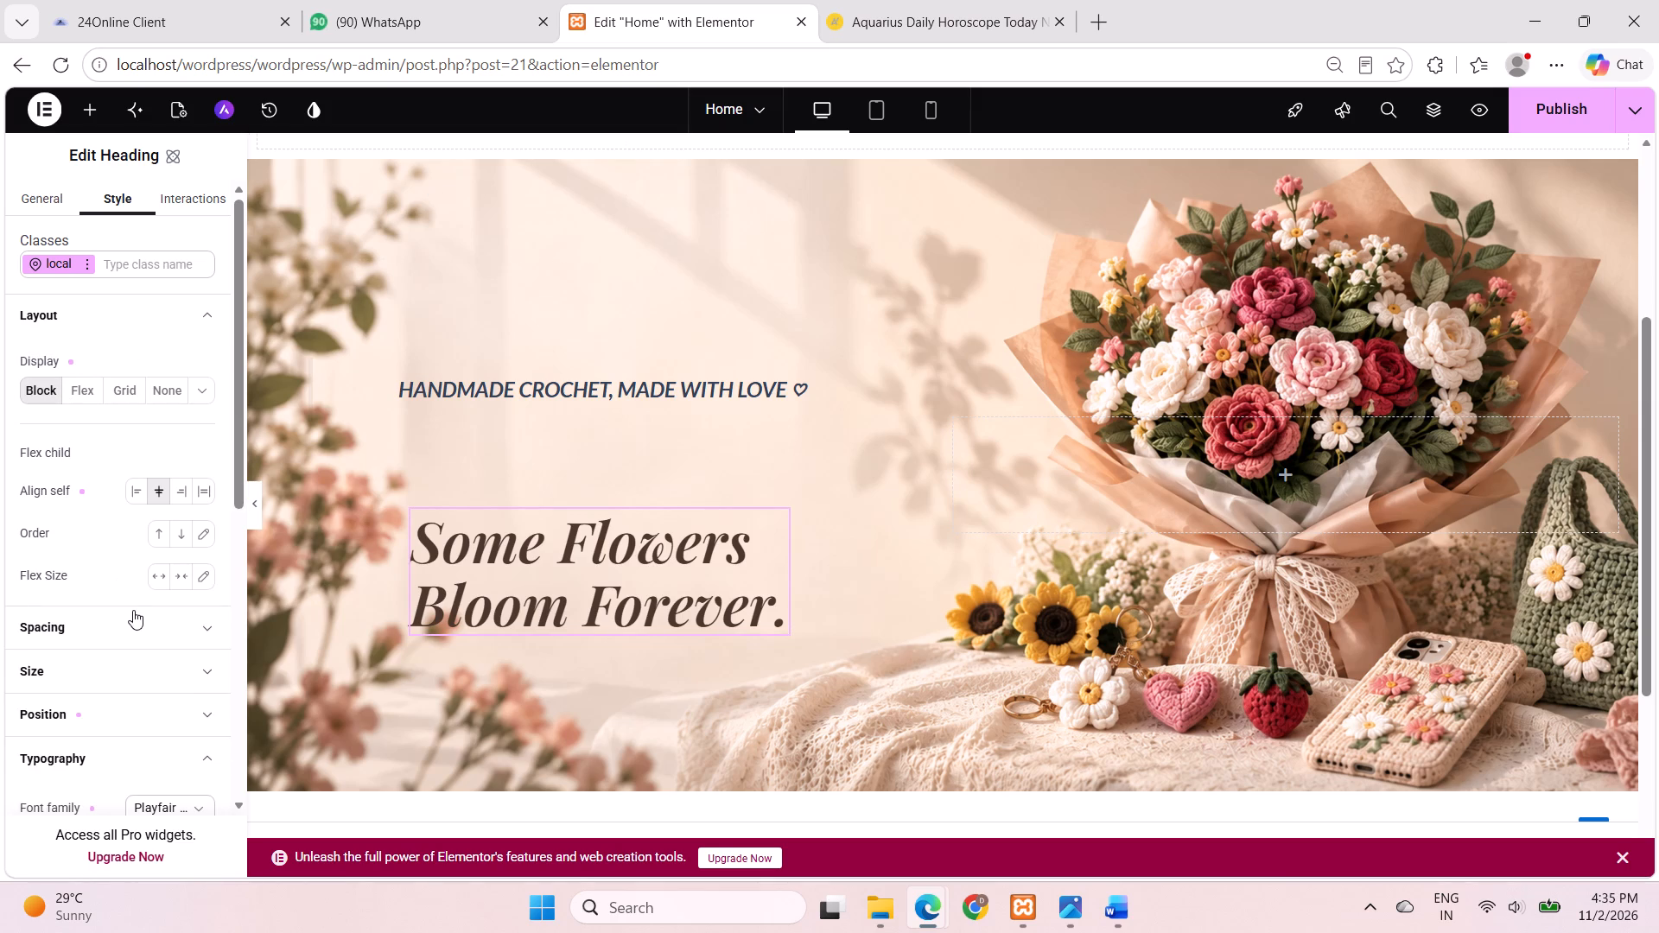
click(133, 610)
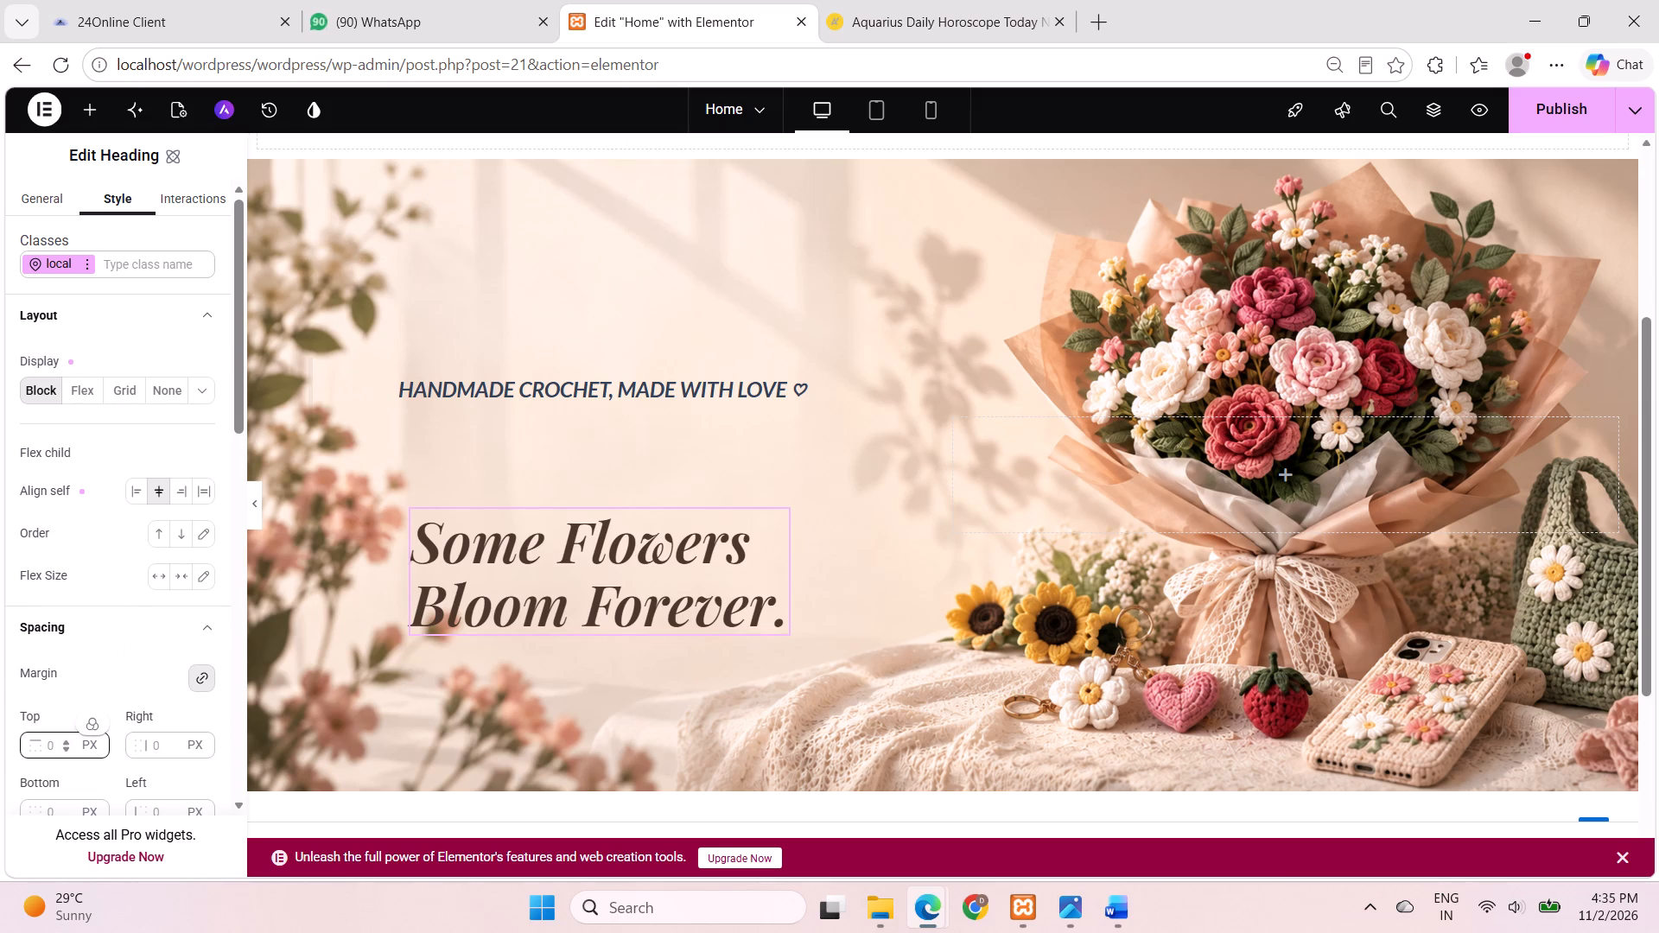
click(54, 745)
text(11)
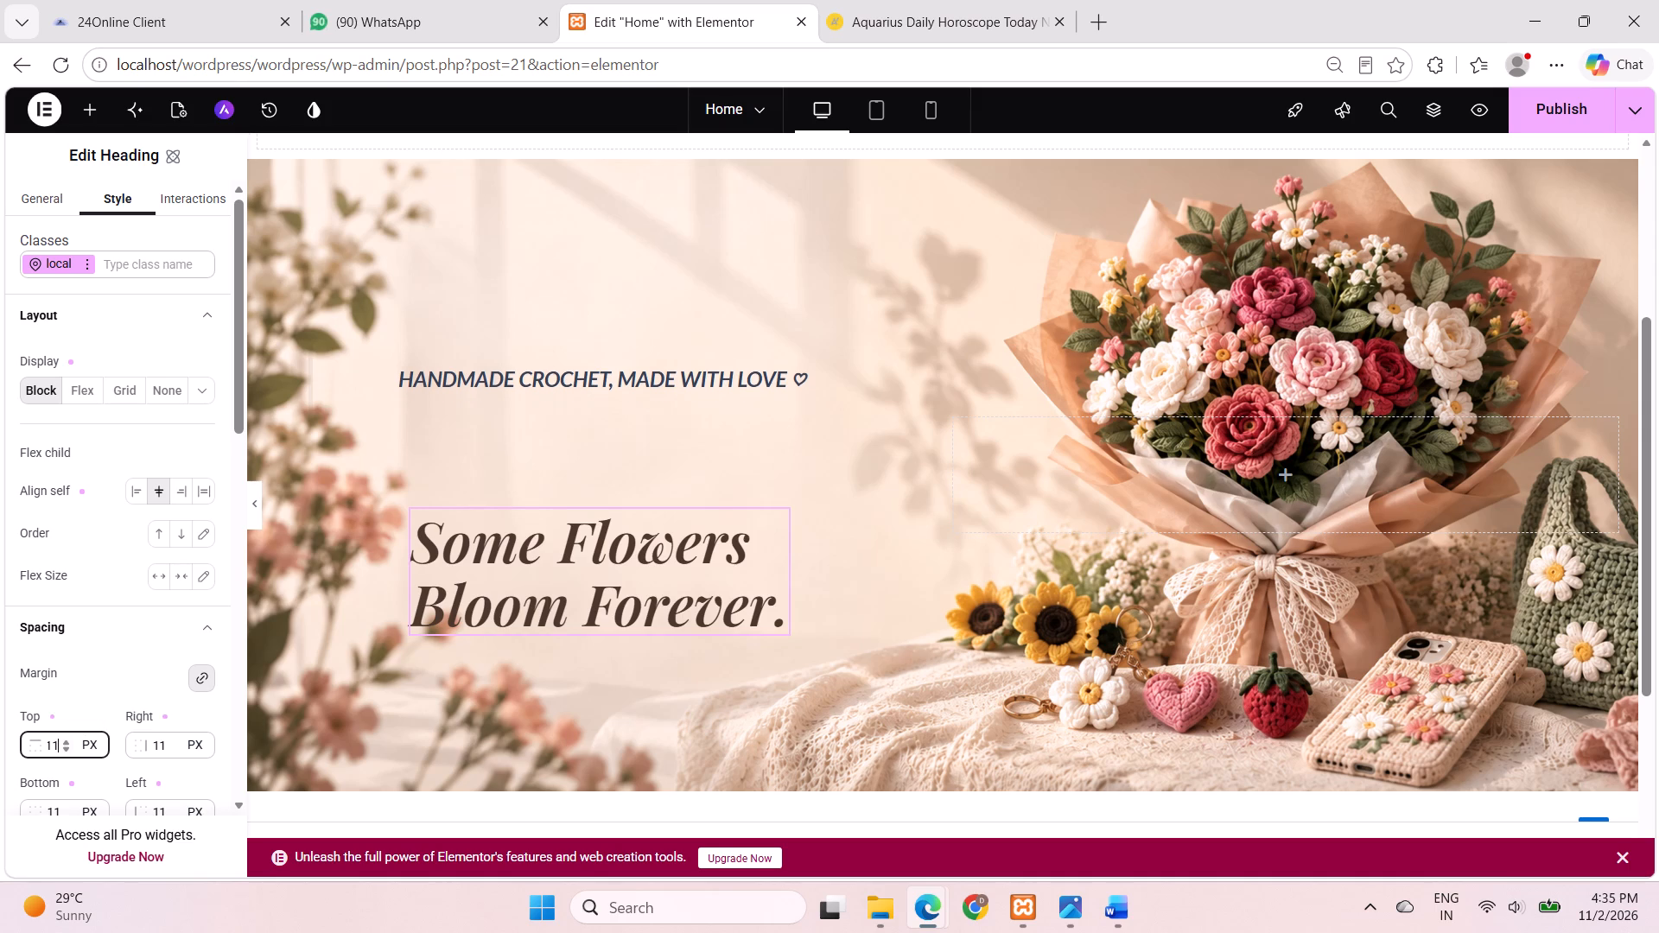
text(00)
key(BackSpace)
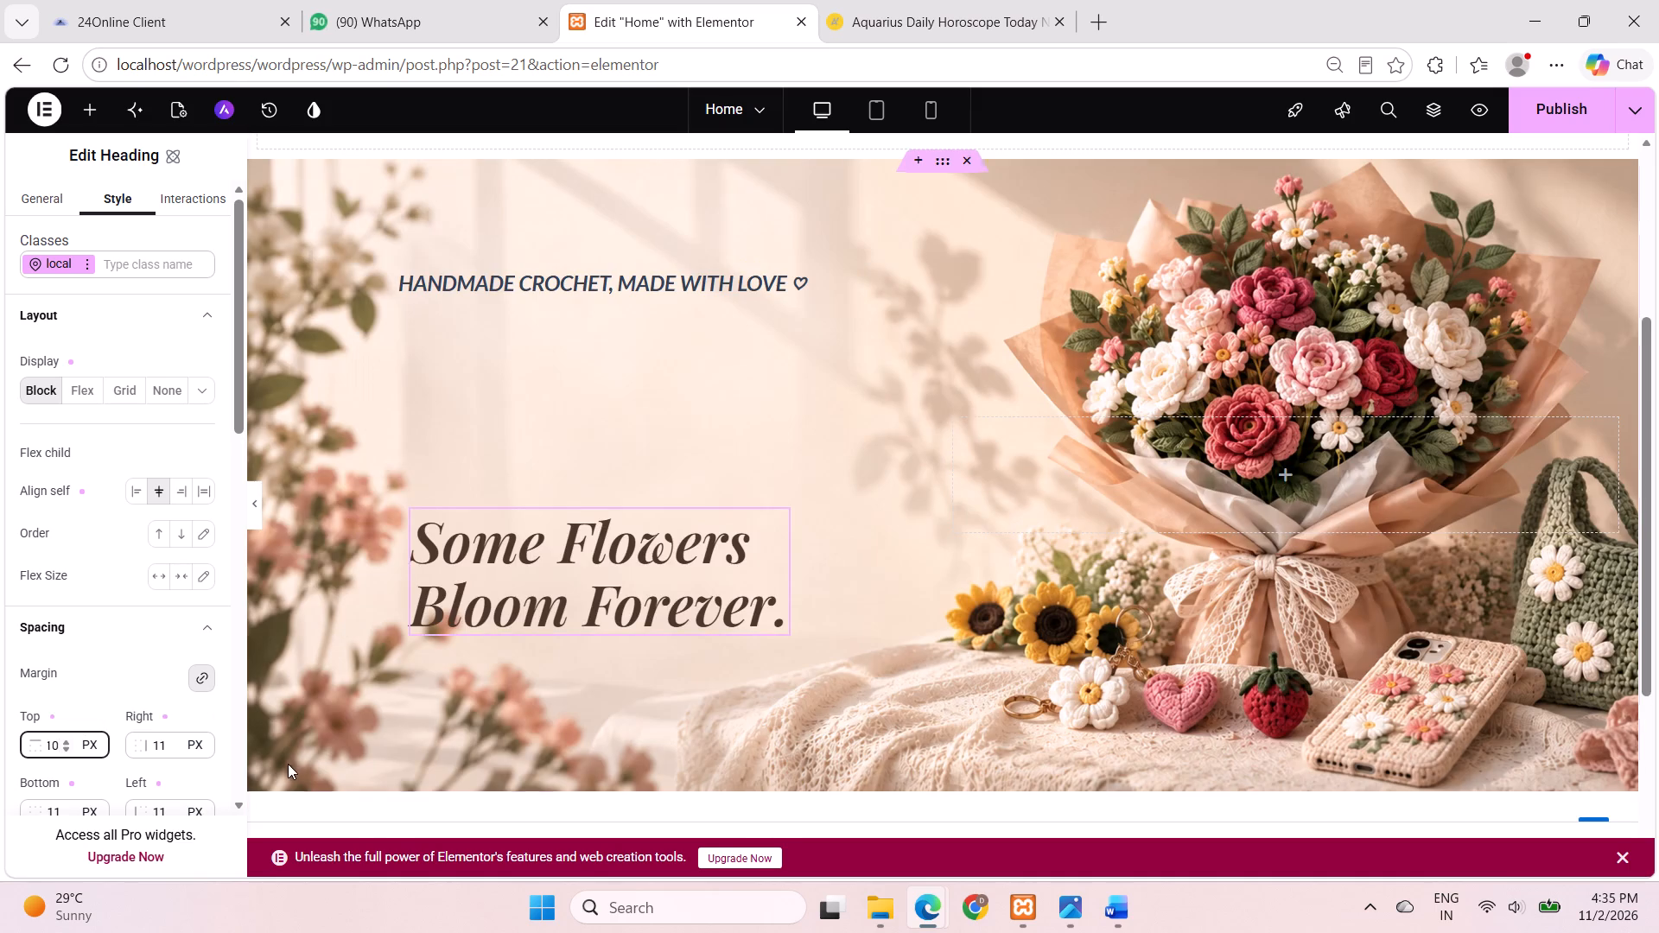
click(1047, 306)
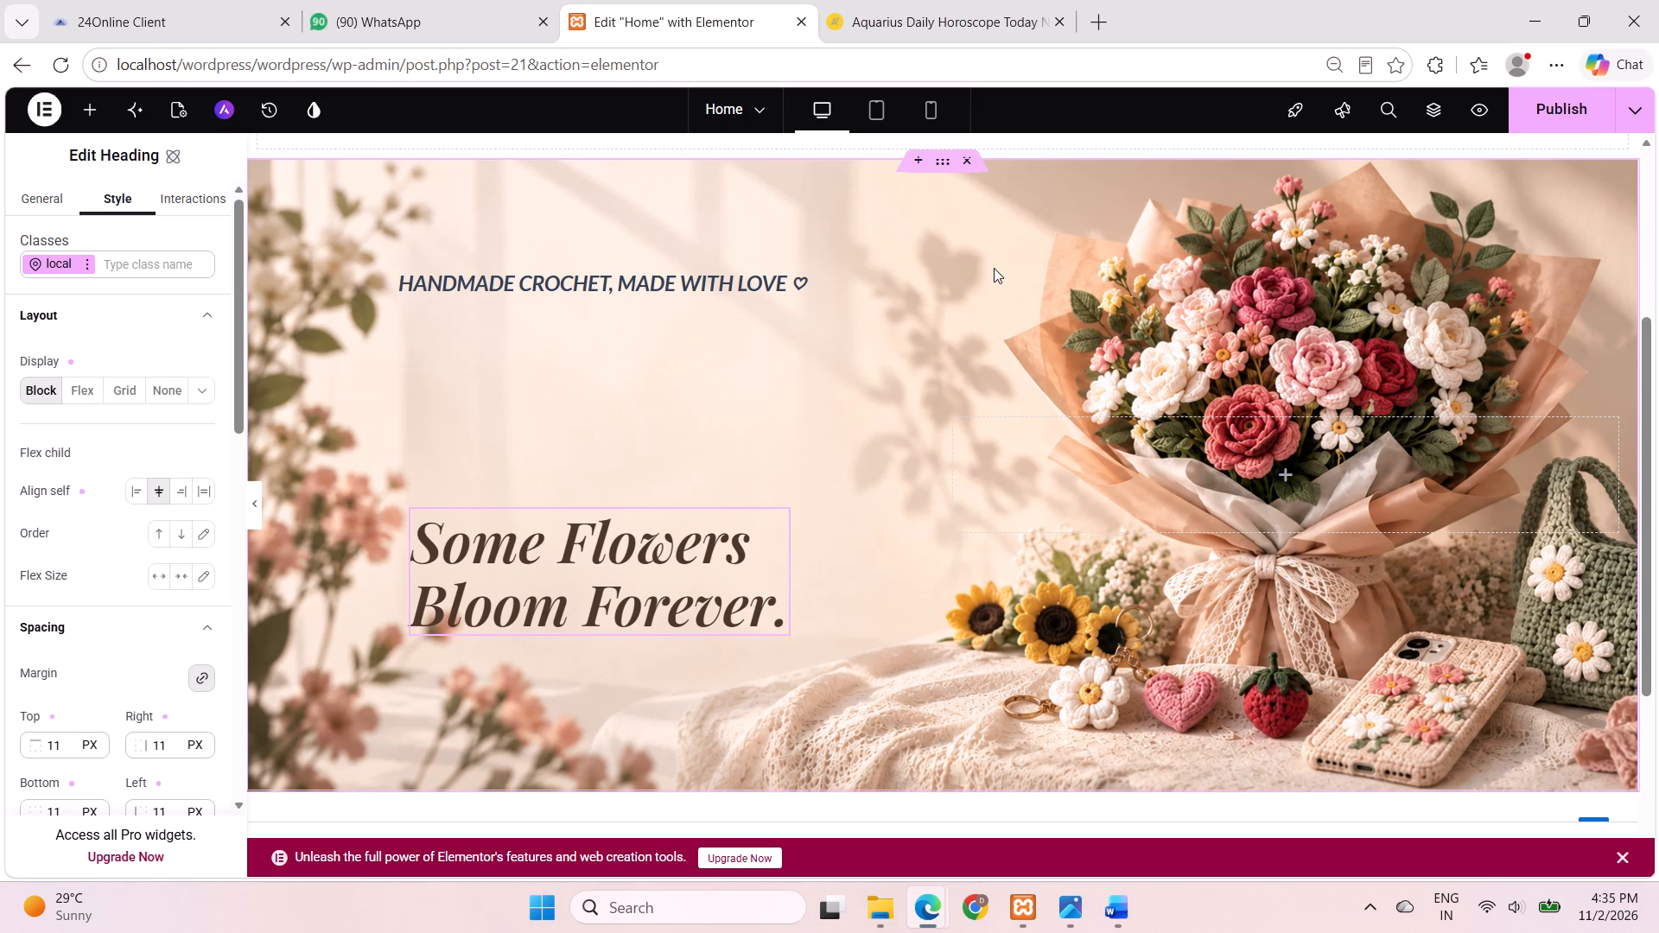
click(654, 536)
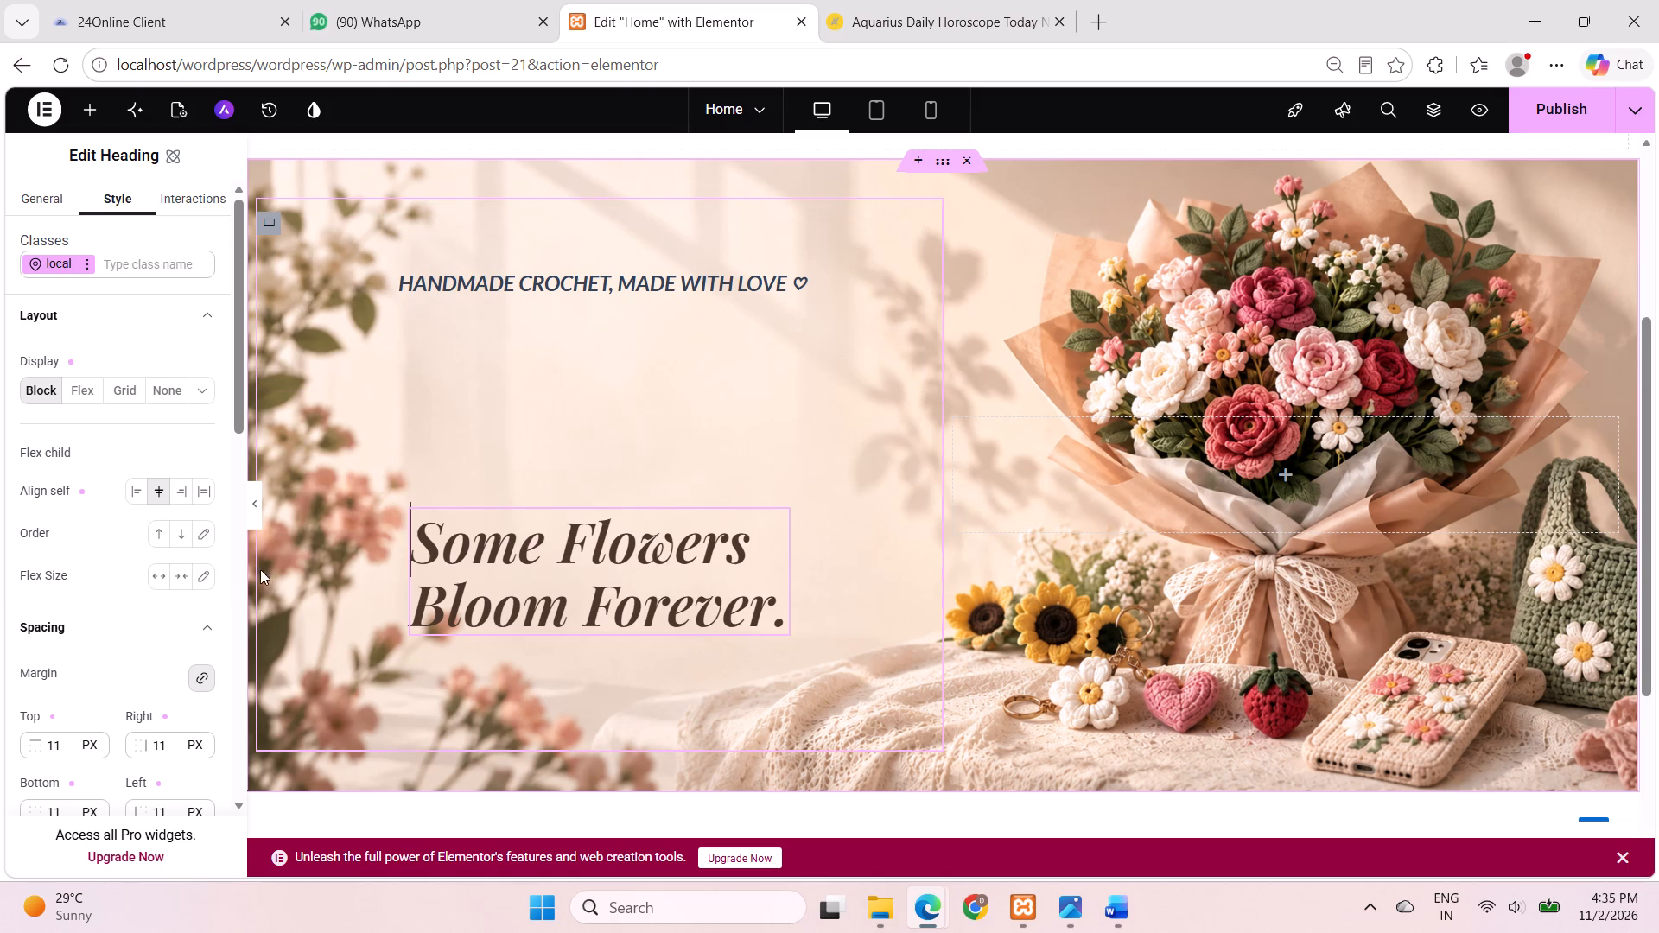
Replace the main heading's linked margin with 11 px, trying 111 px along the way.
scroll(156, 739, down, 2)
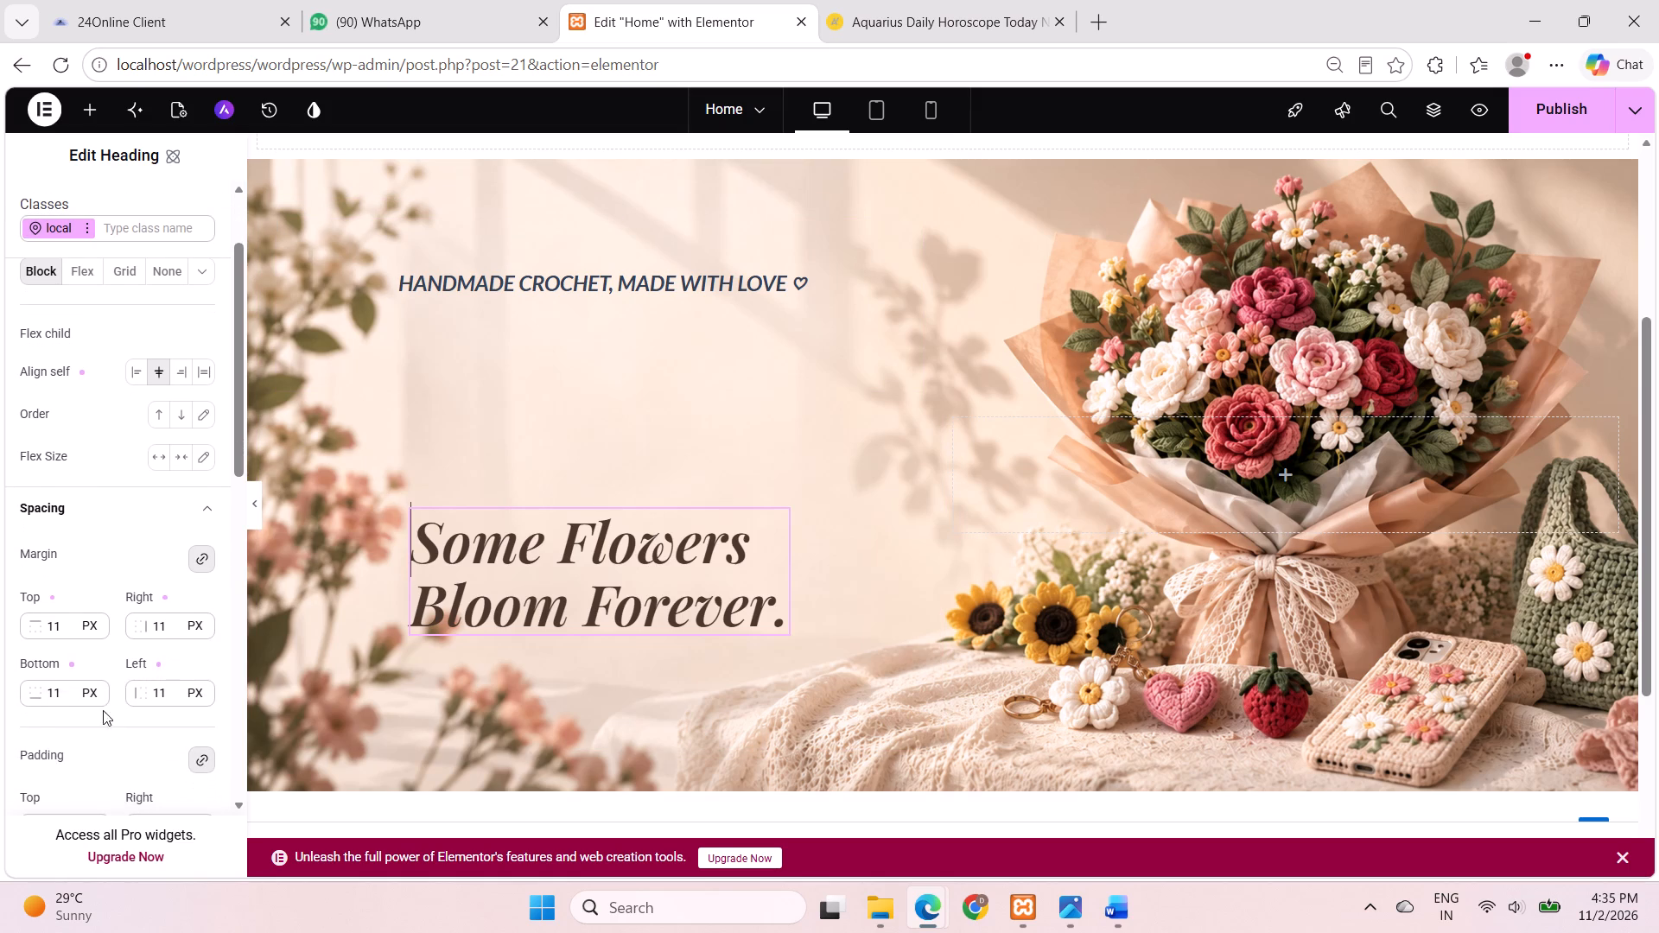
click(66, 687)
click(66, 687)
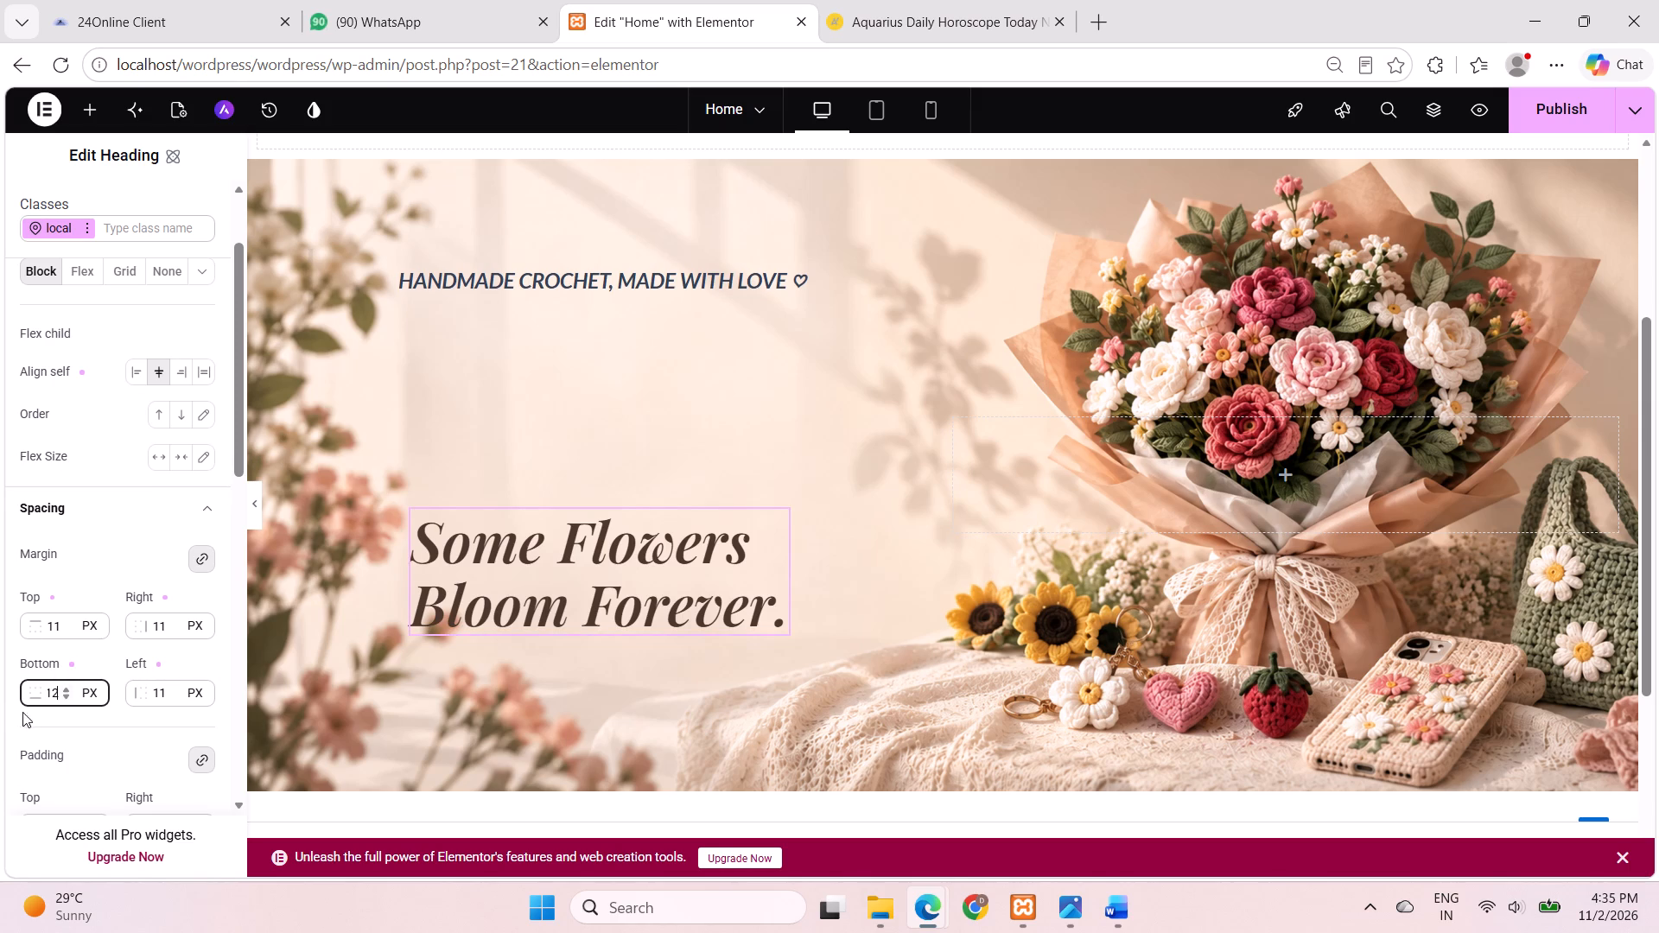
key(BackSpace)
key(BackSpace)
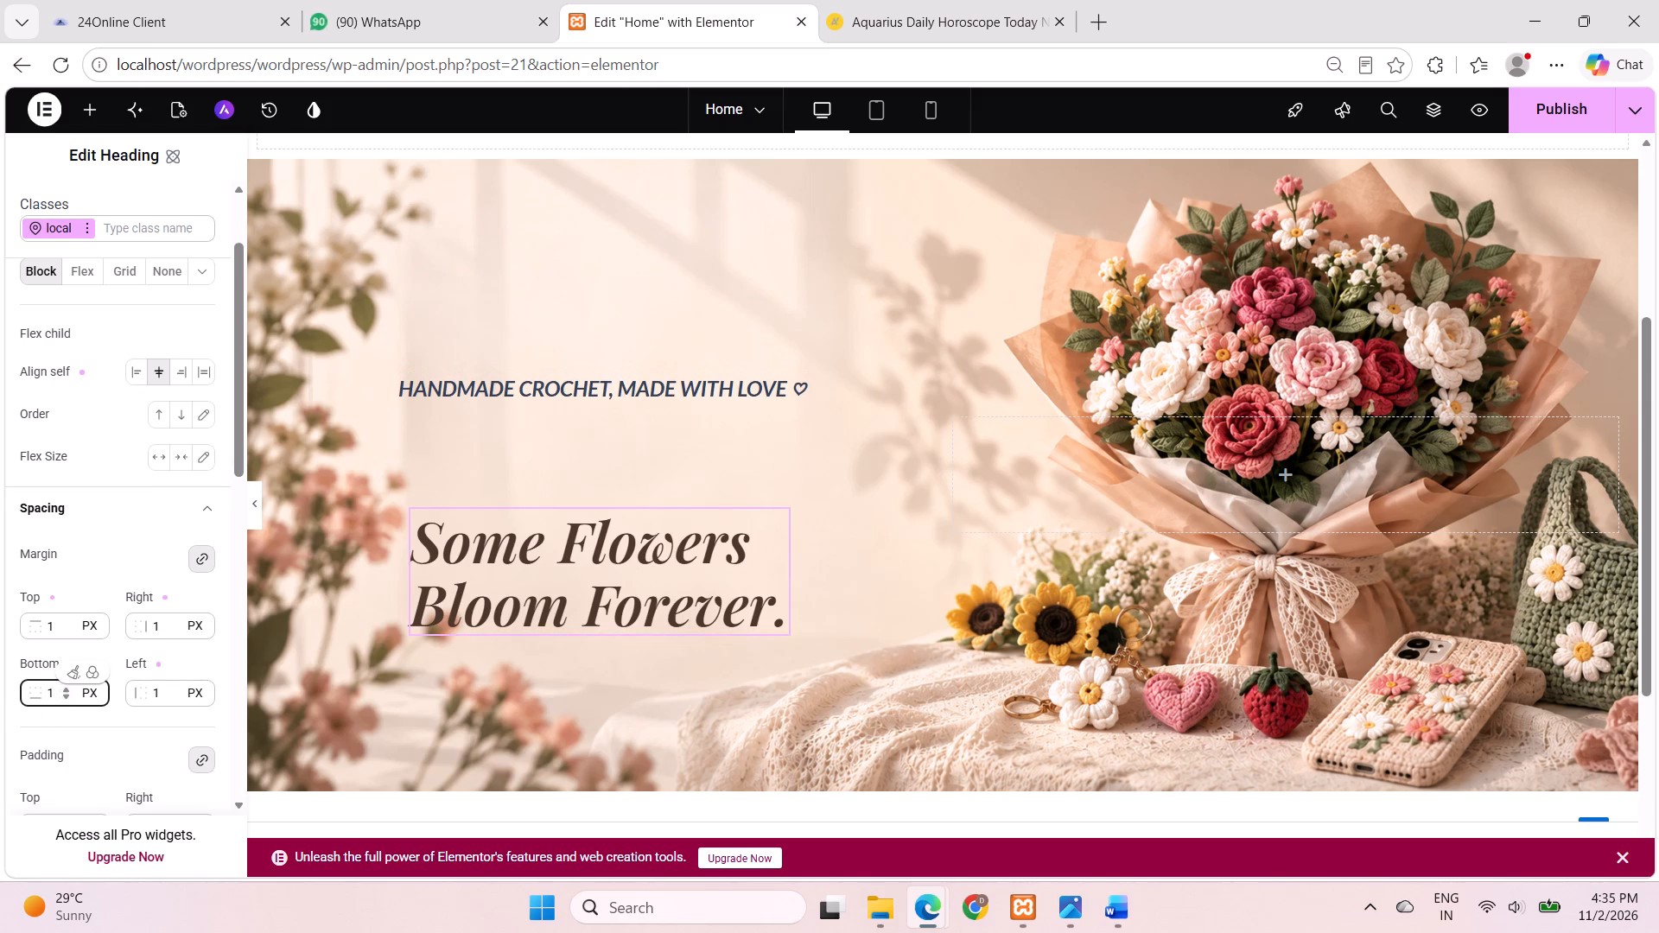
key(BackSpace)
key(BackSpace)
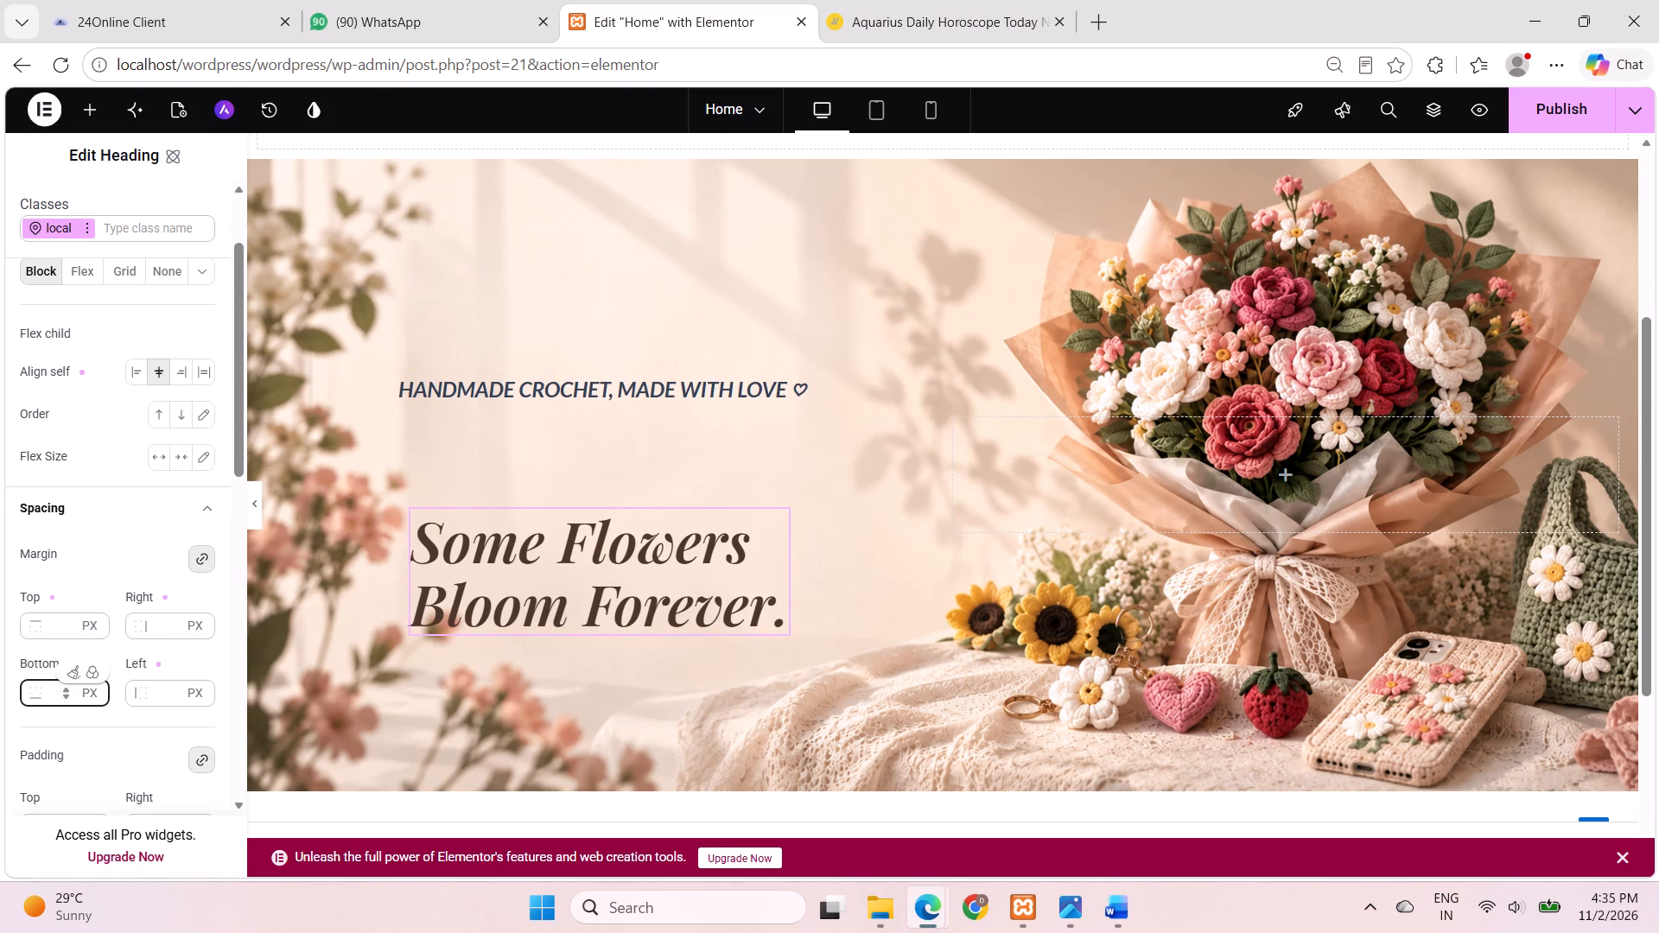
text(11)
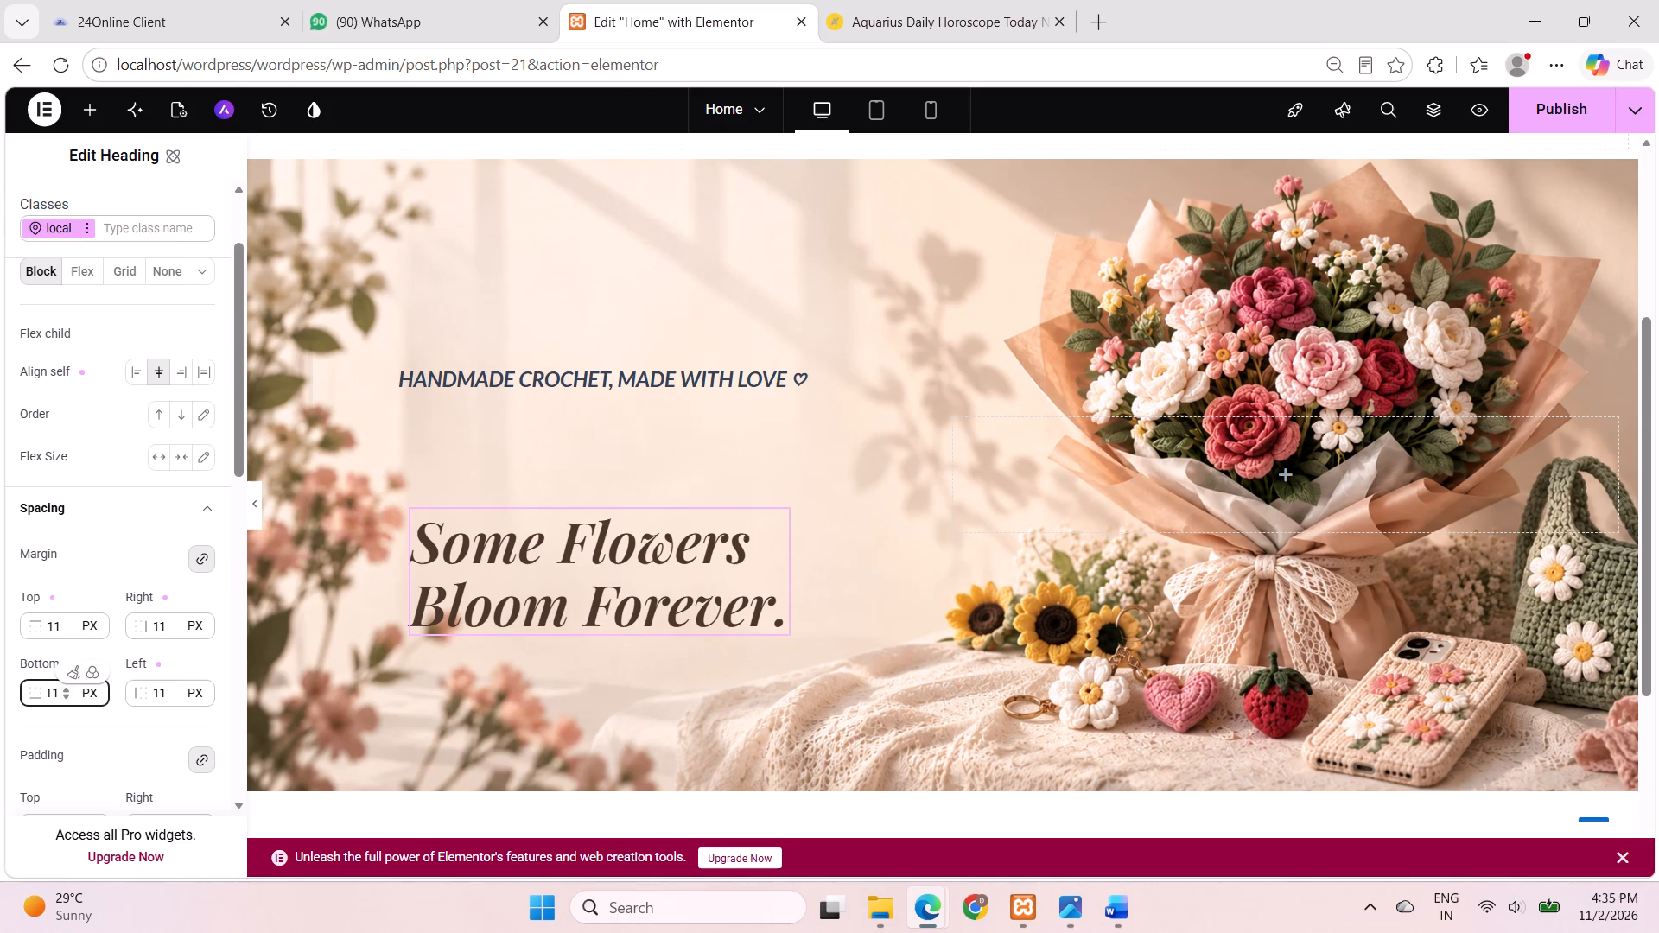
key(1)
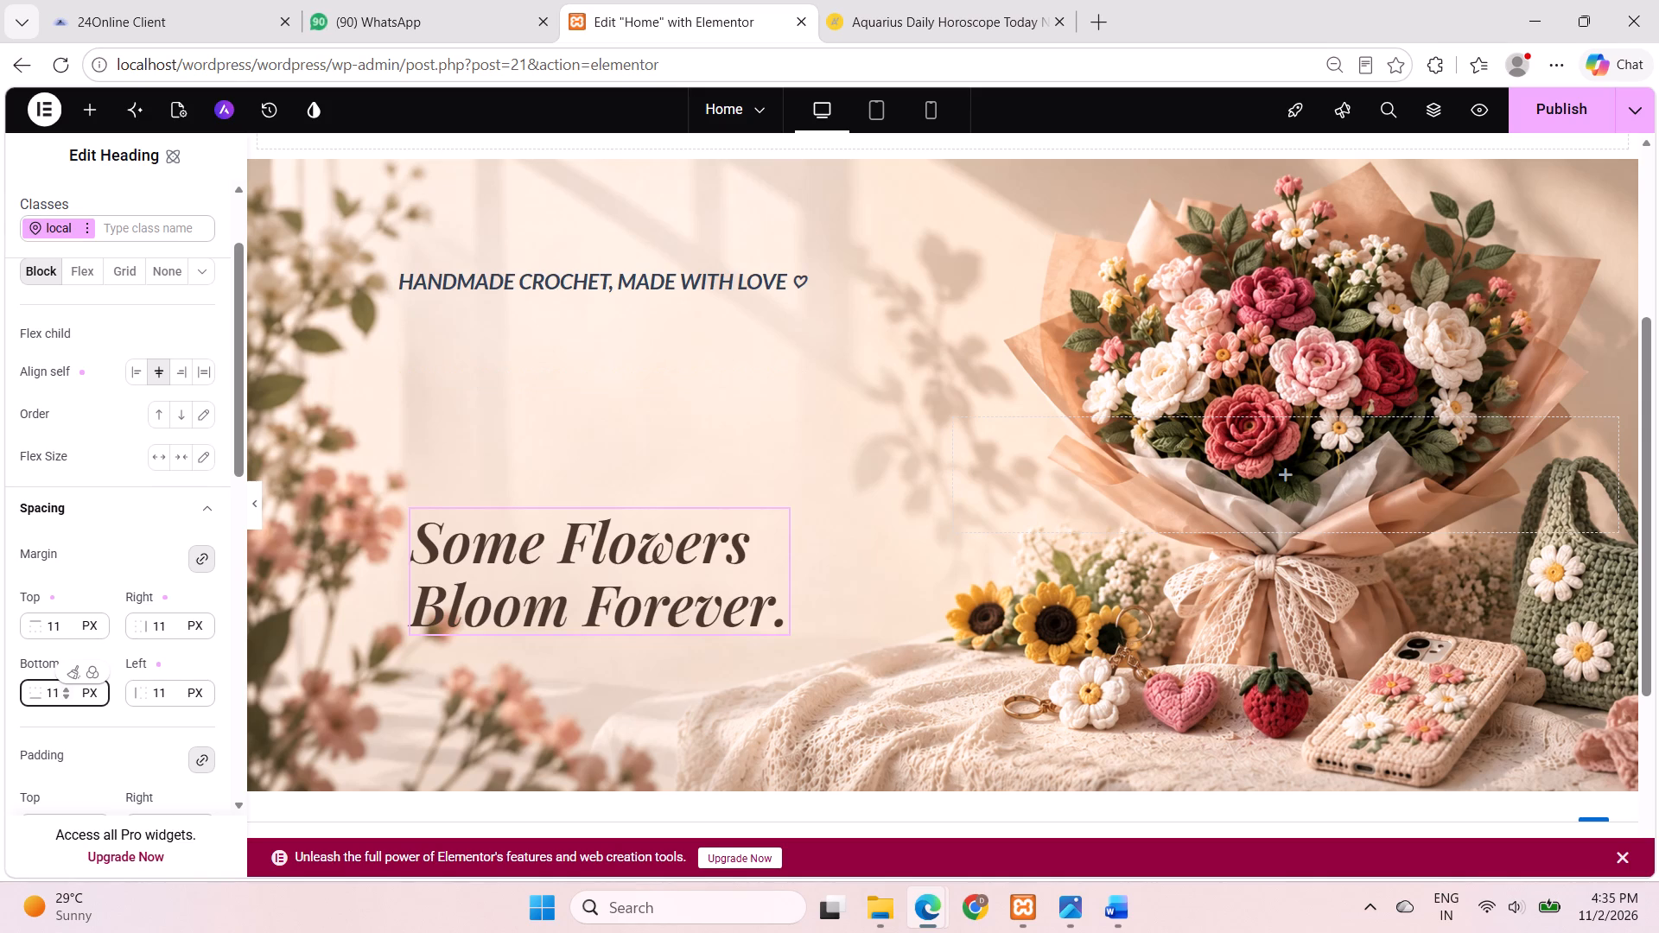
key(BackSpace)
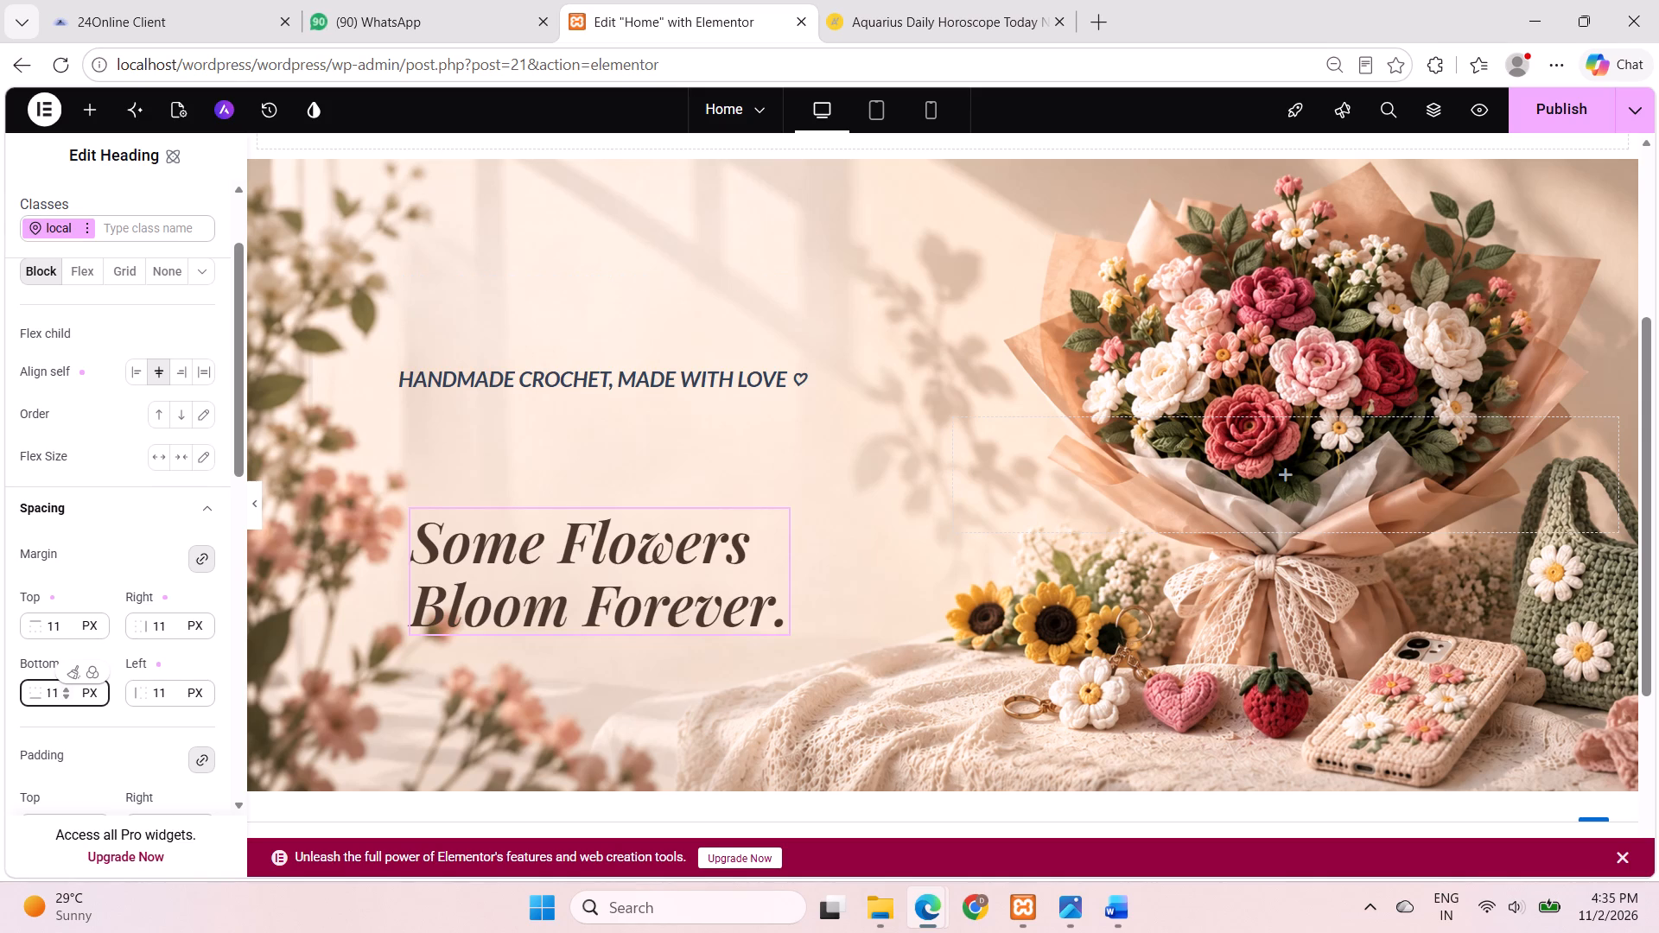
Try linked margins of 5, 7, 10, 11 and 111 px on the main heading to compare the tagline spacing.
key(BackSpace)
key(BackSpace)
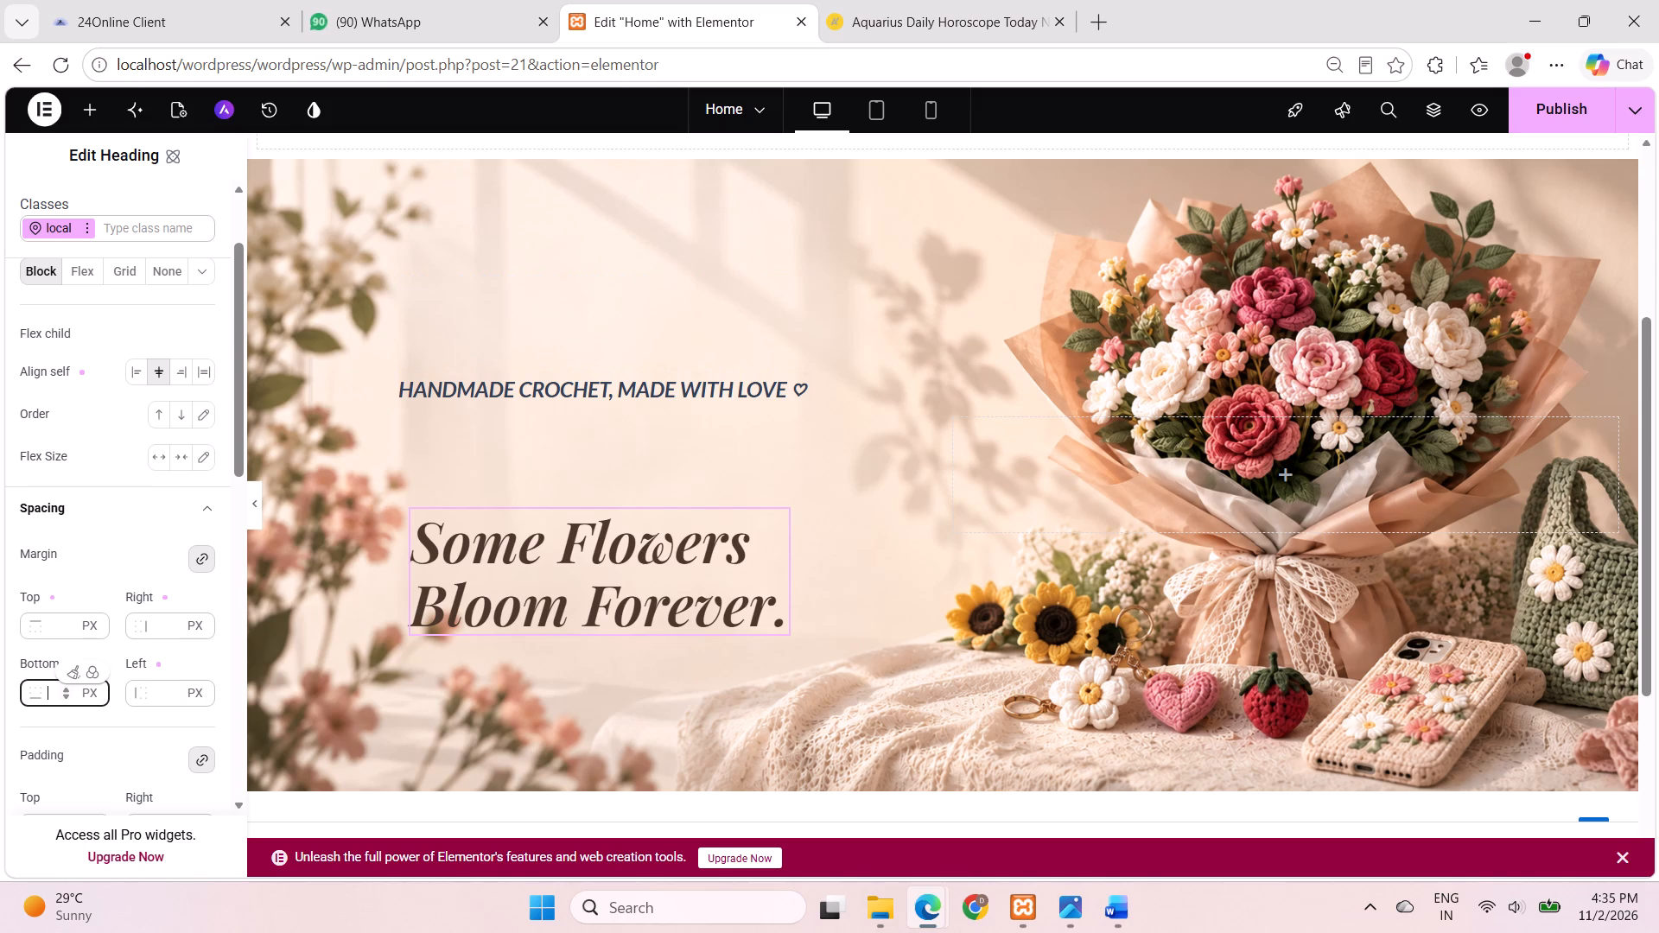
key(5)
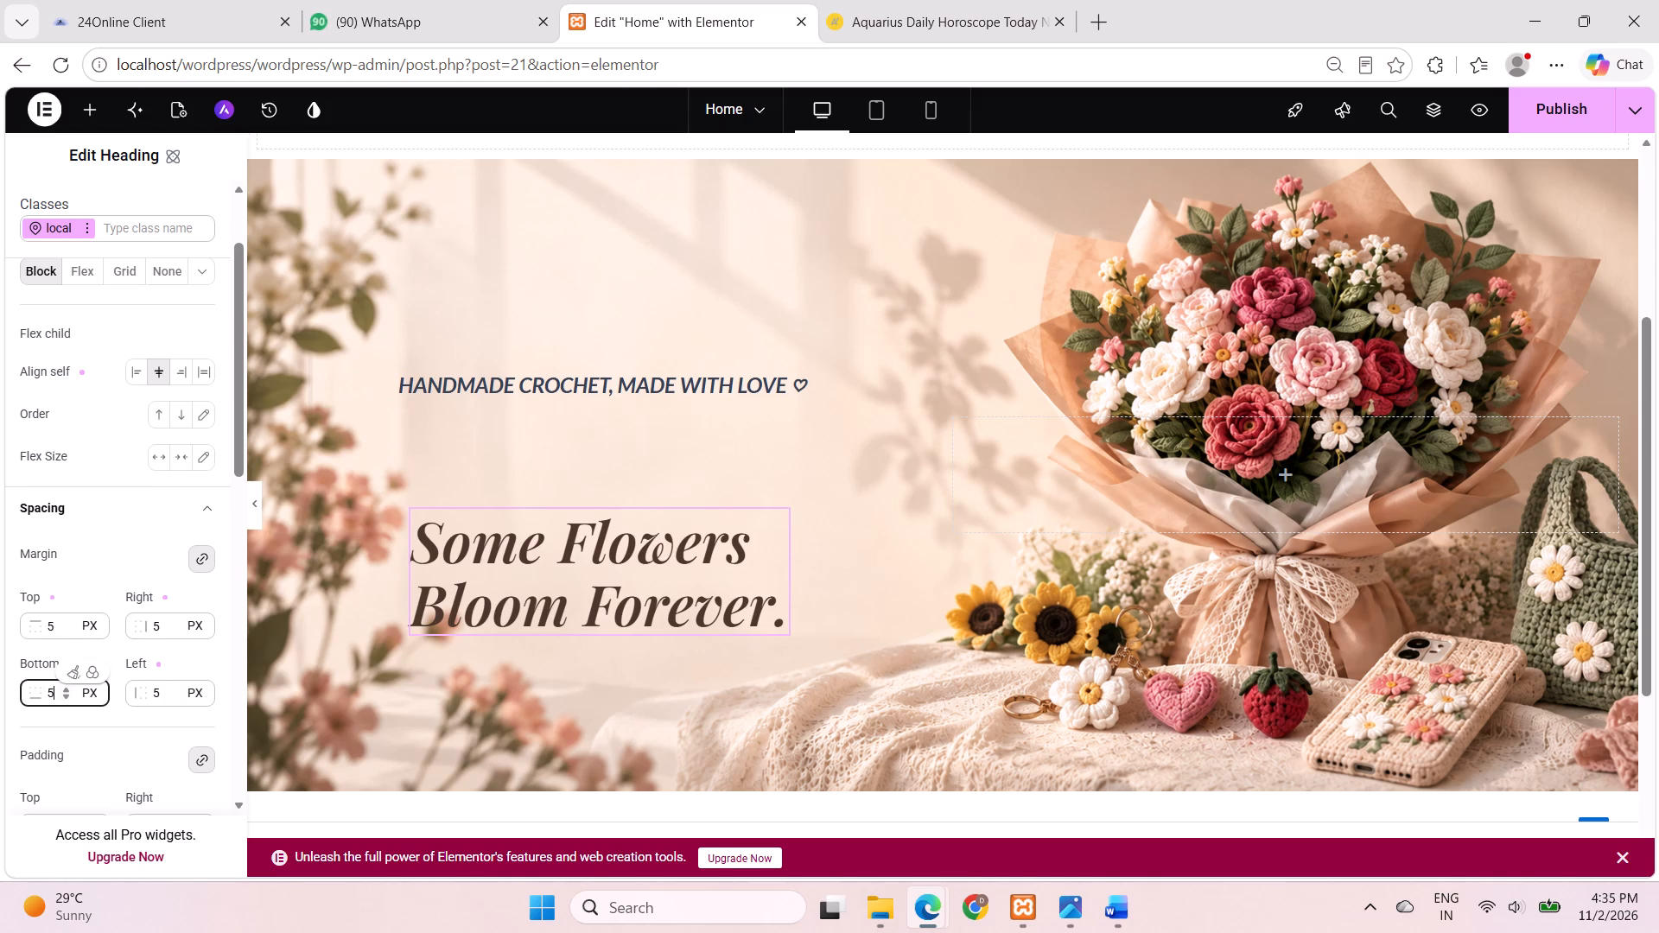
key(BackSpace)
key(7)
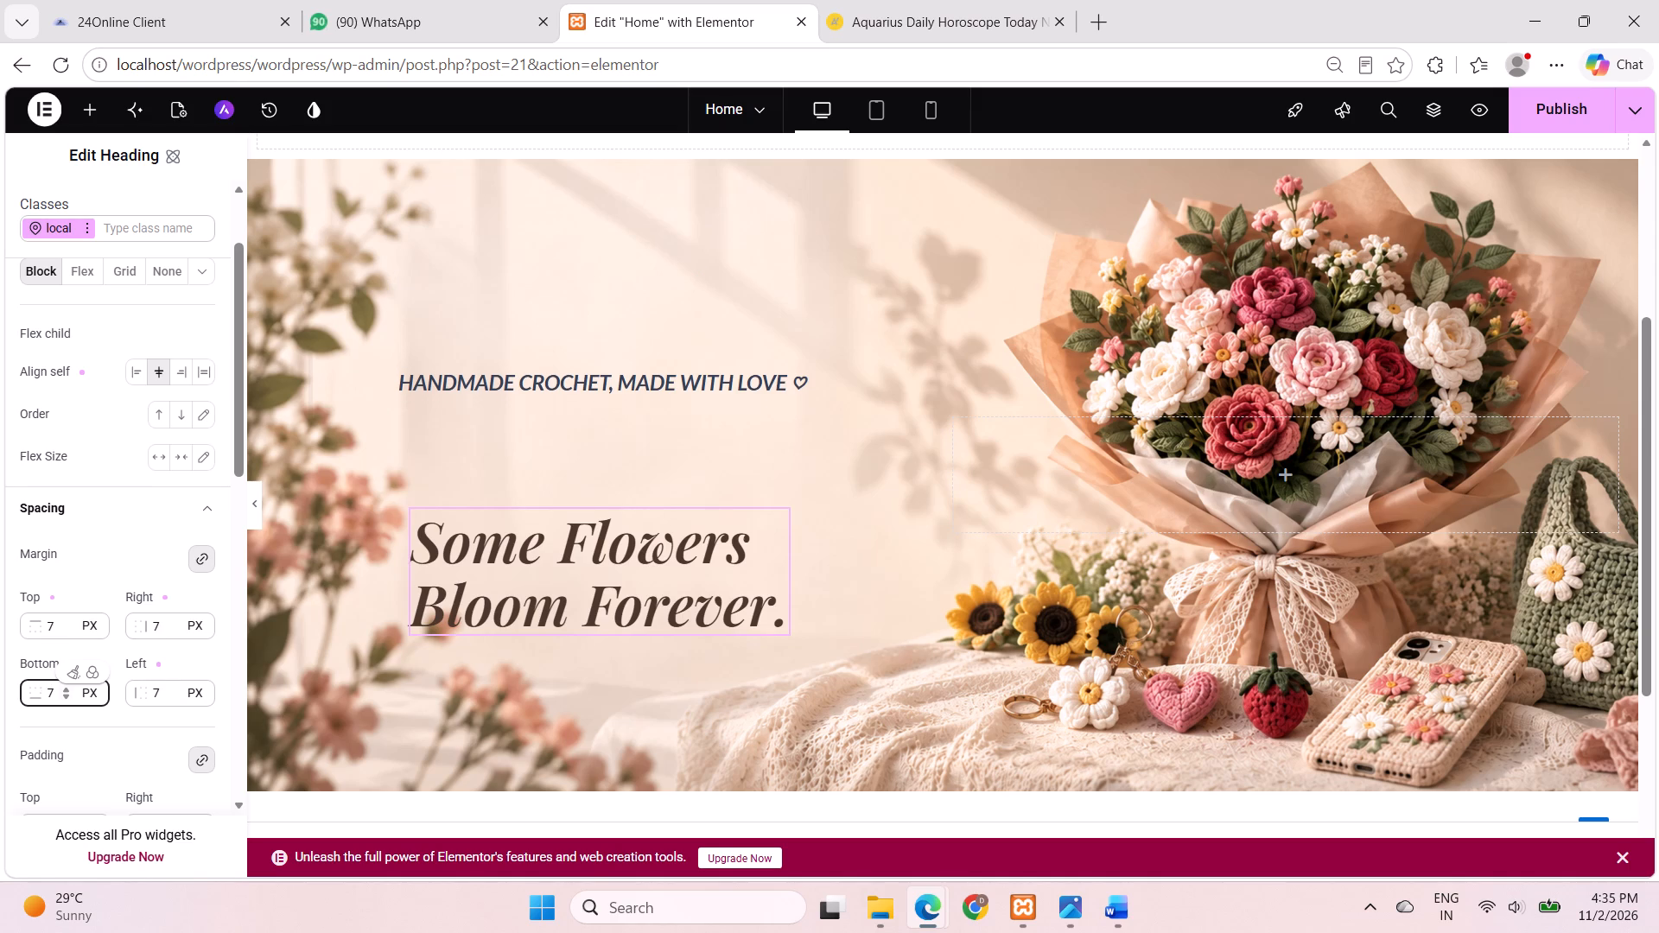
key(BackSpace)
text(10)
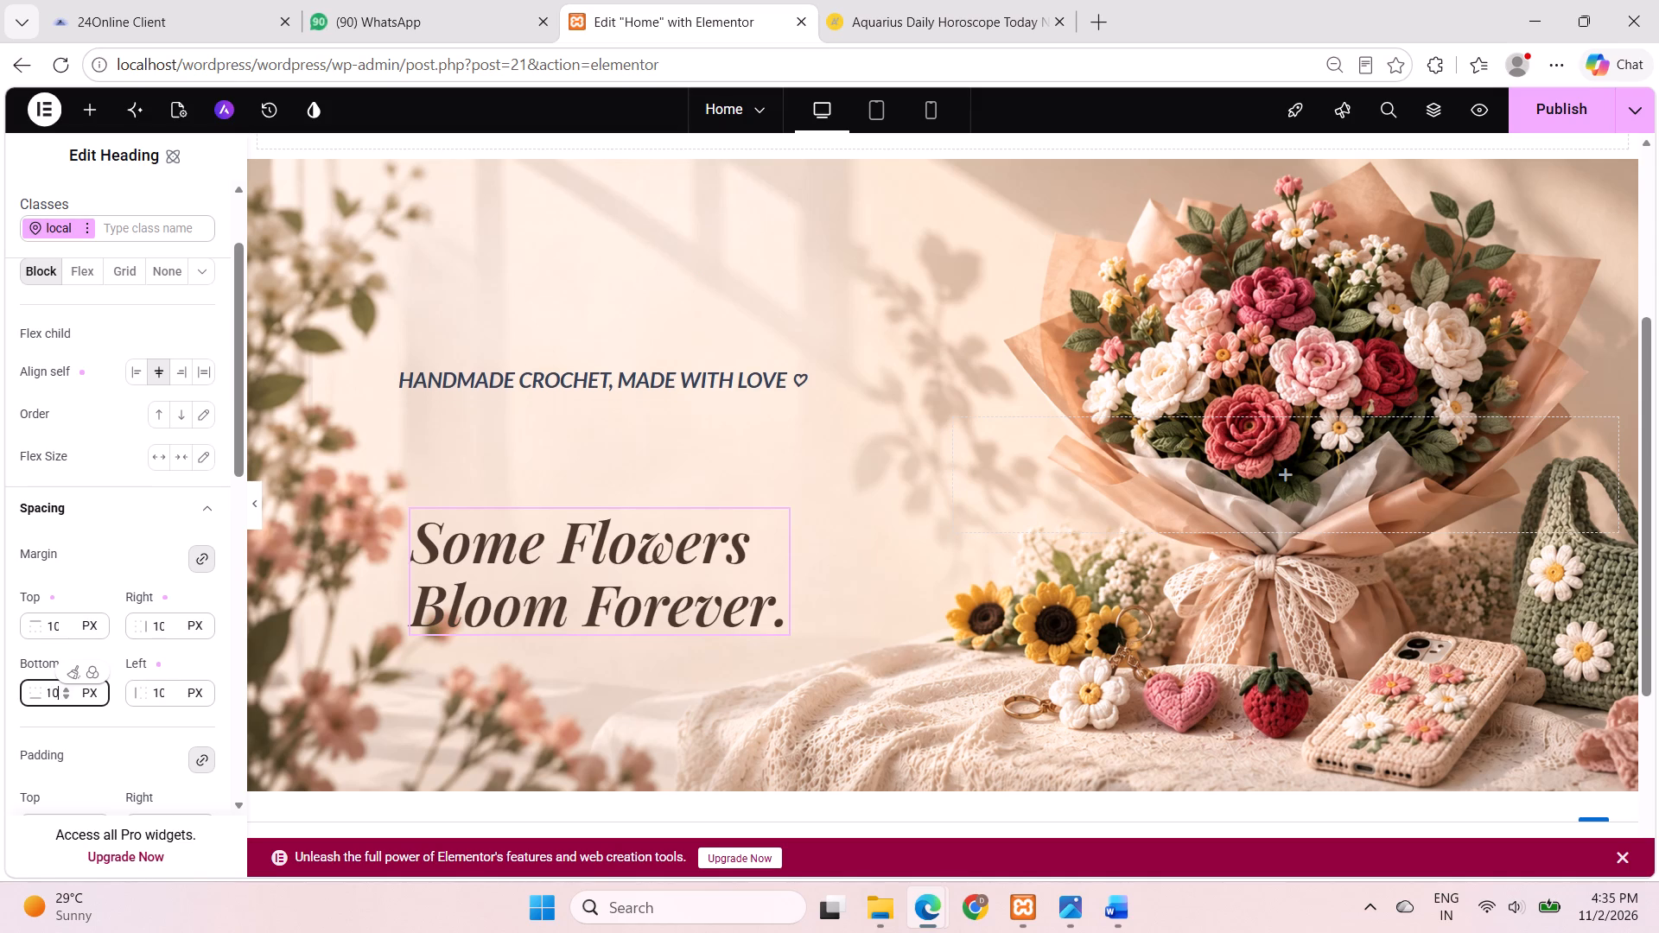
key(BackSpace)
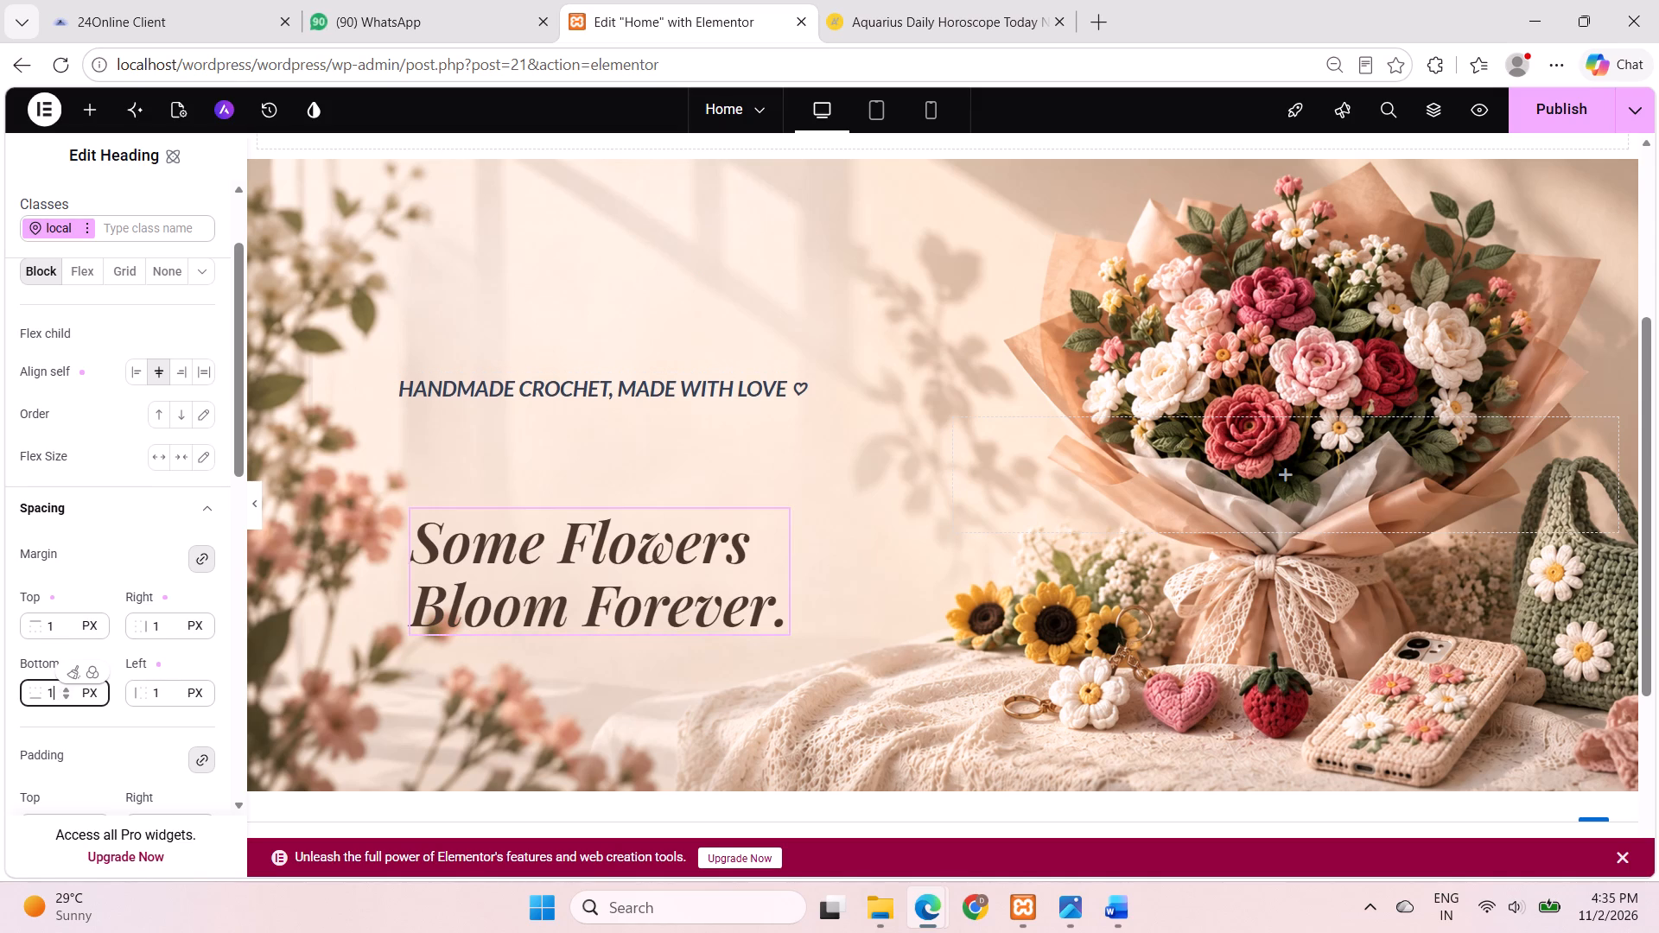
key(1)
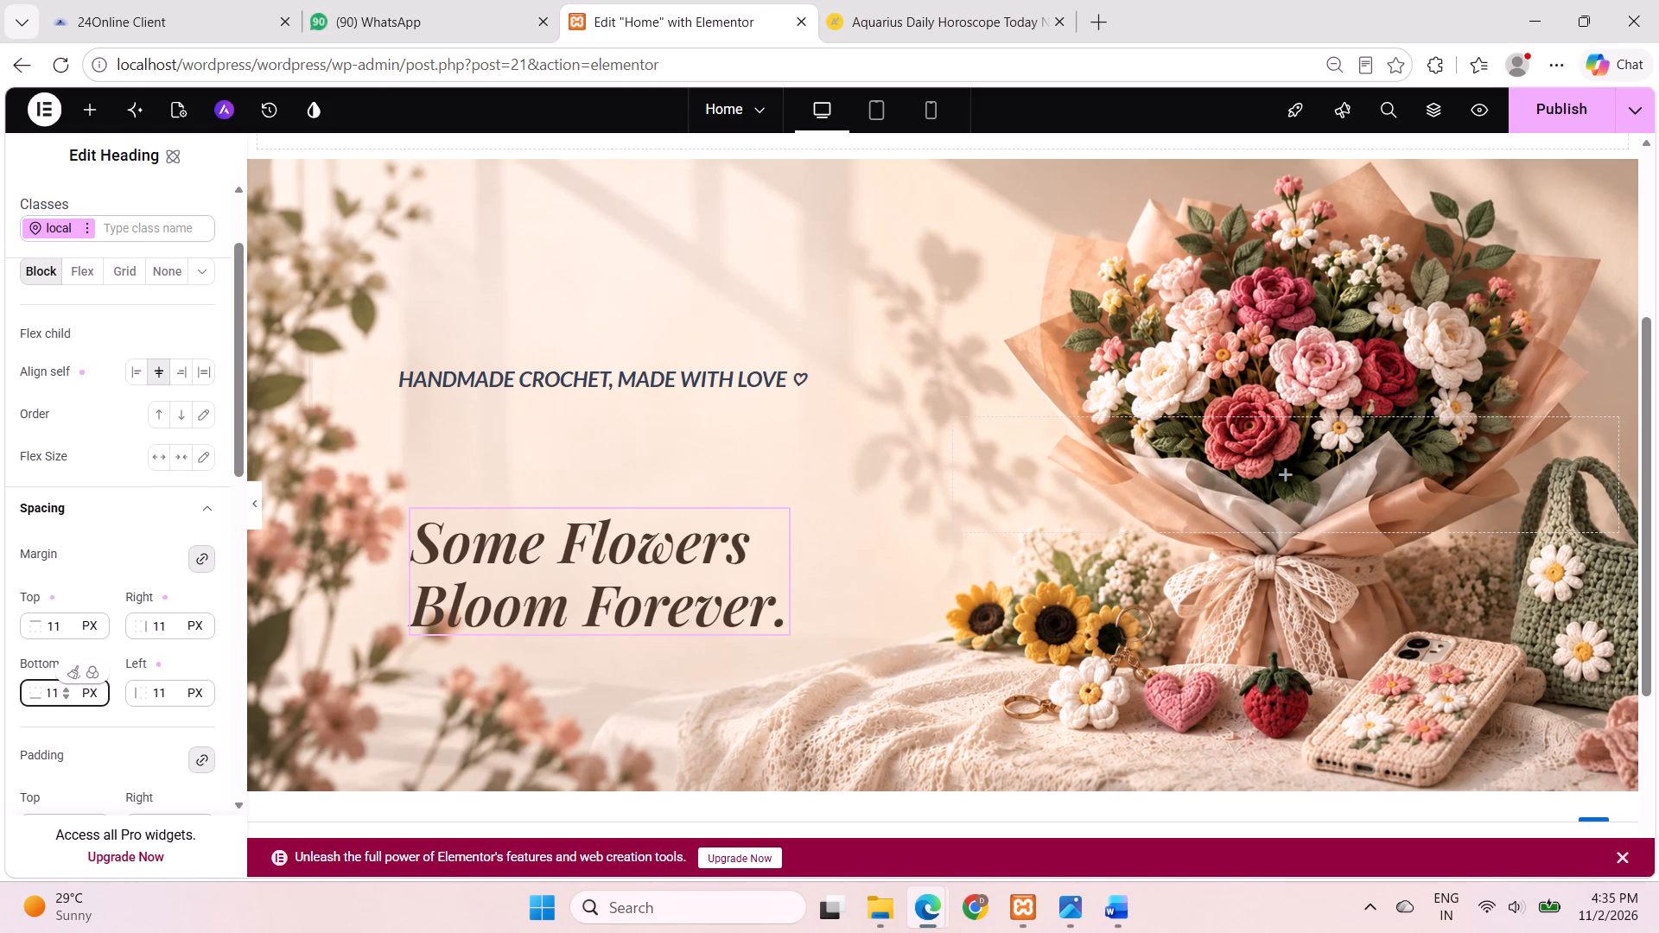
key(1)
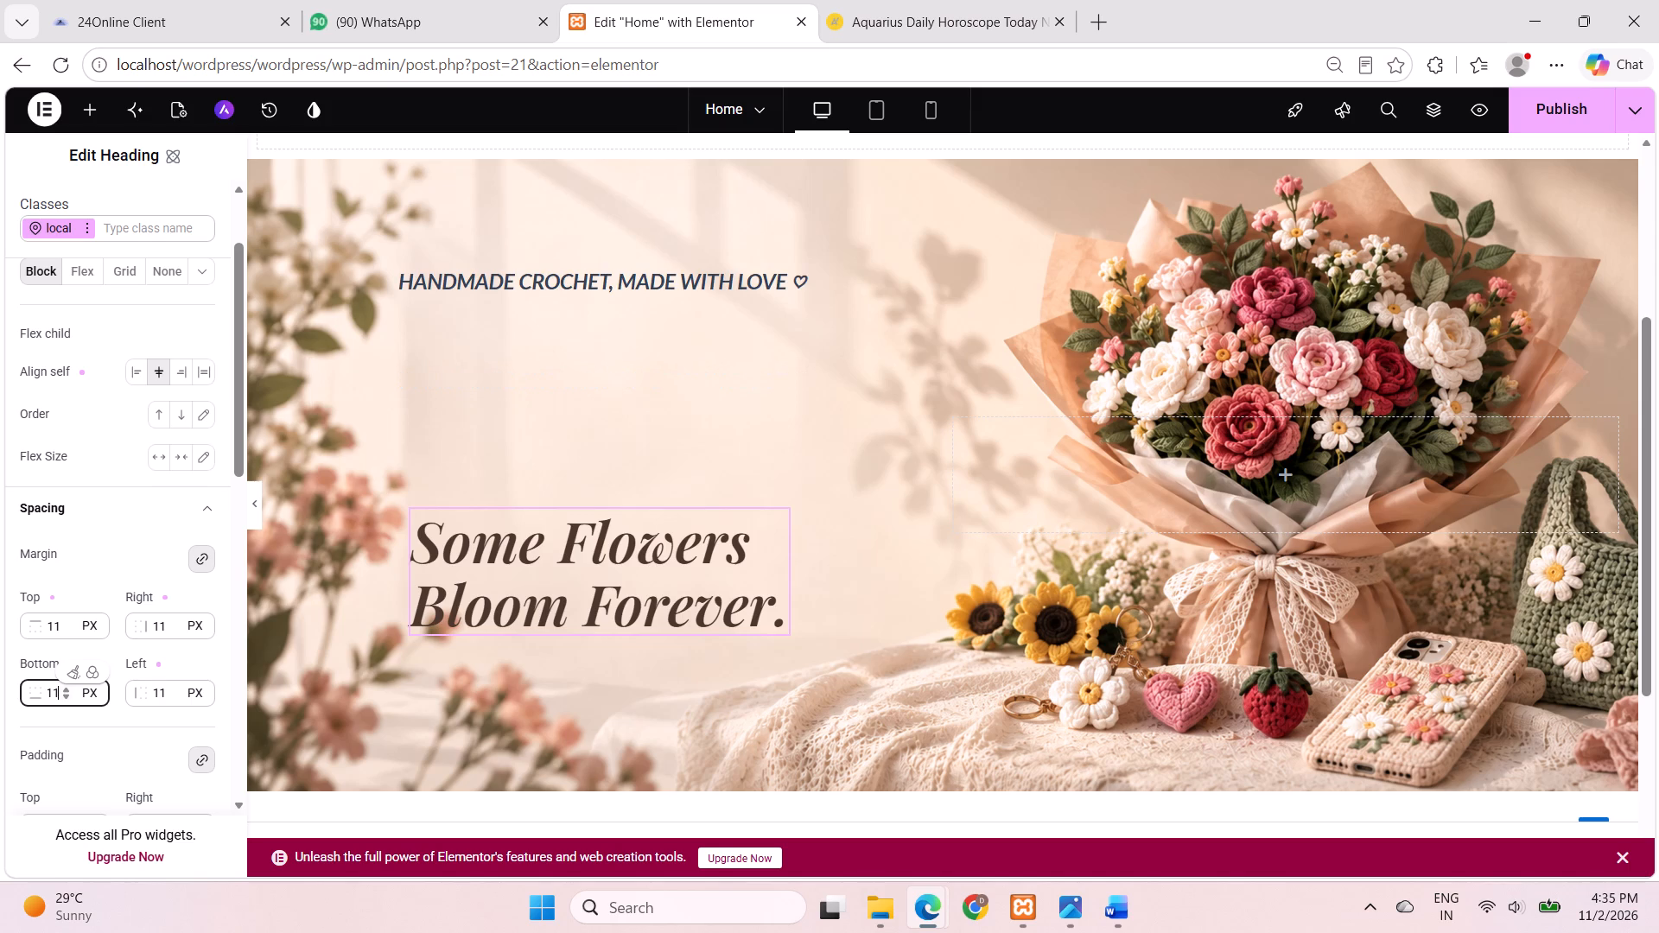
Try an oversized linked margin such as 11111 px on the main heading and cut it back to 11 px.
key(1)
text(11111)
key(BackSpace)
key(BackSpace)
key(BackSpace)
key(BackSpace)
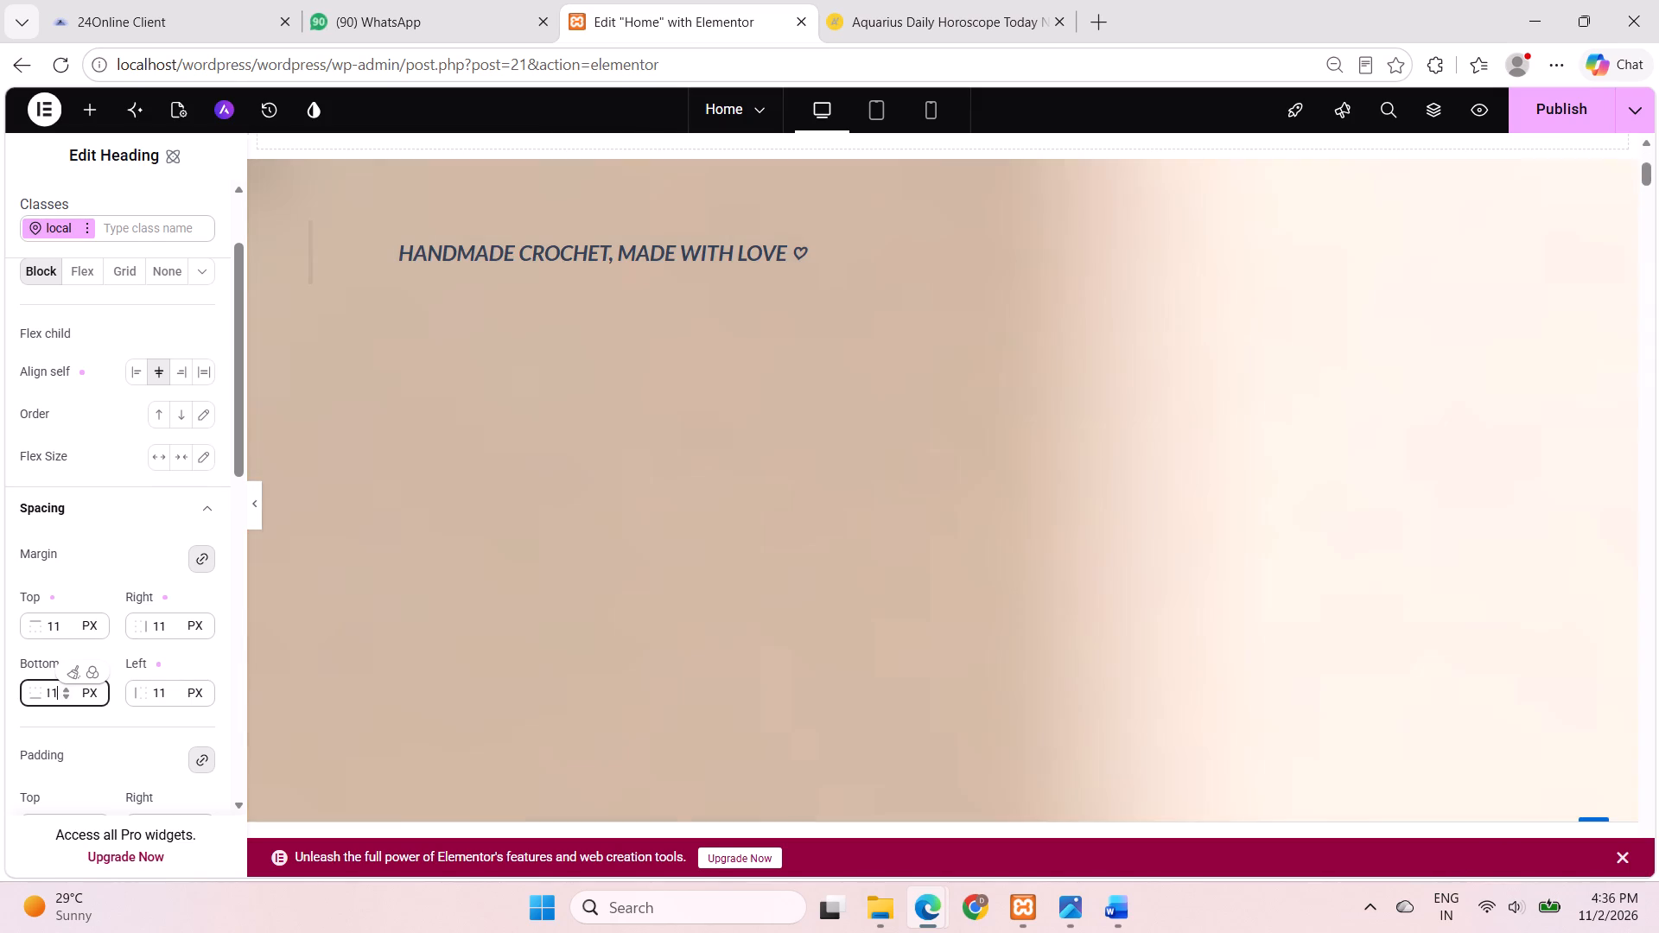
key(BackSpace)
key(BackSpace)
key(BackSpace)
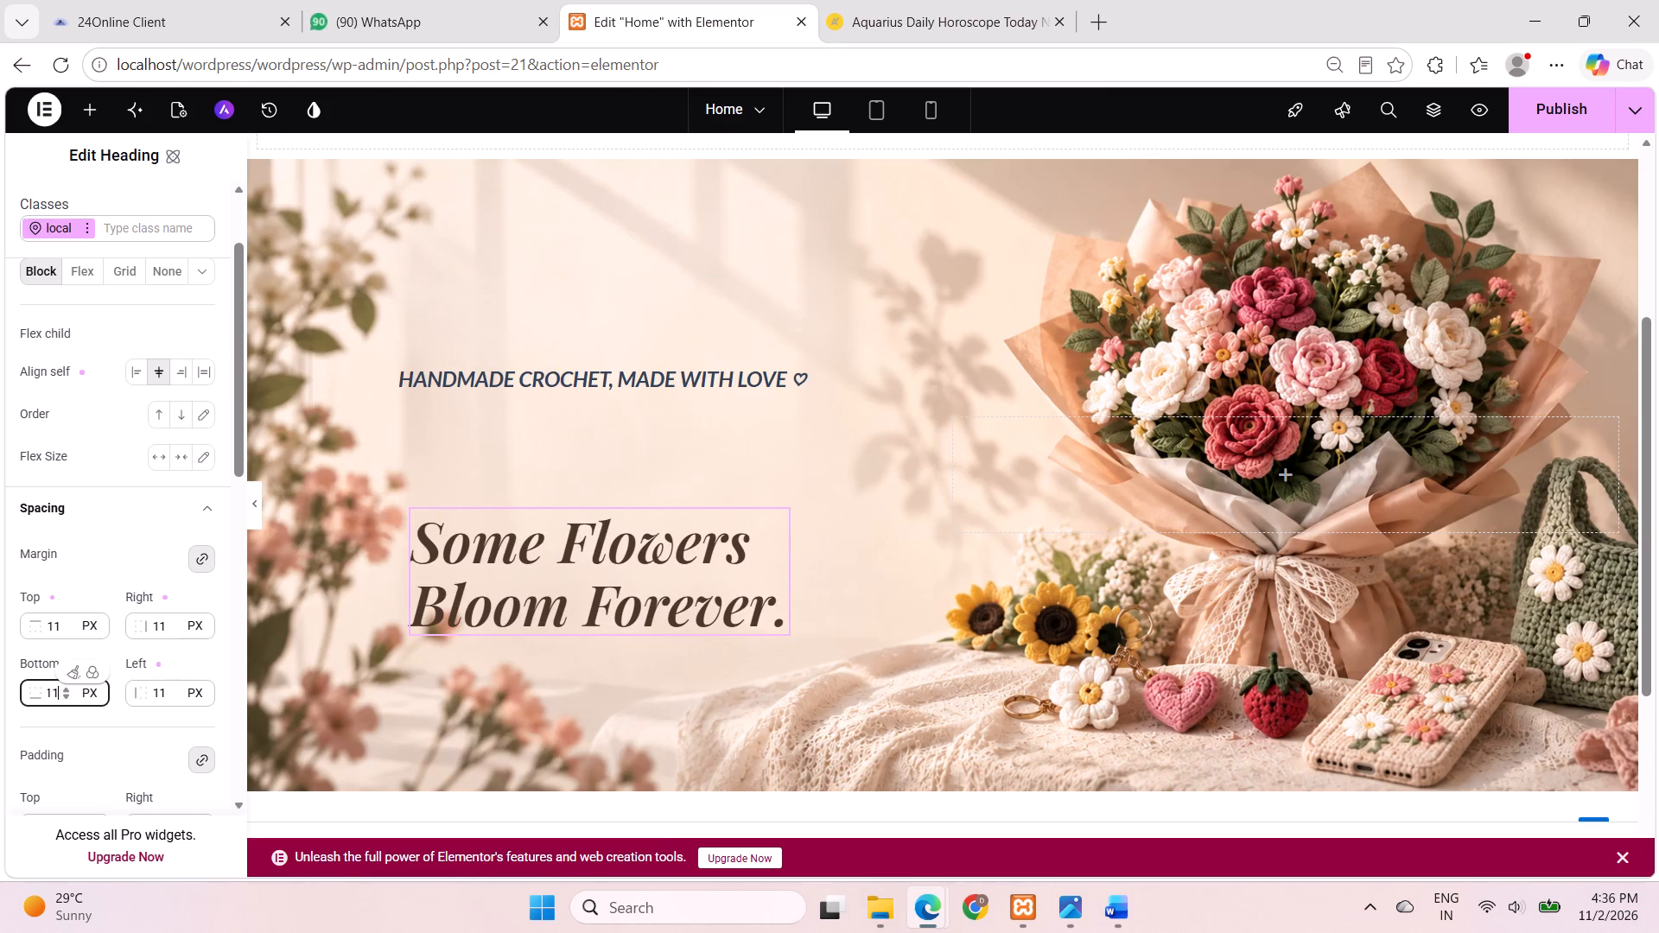
Set the main heading's linked margin to 30 px on all four sides.
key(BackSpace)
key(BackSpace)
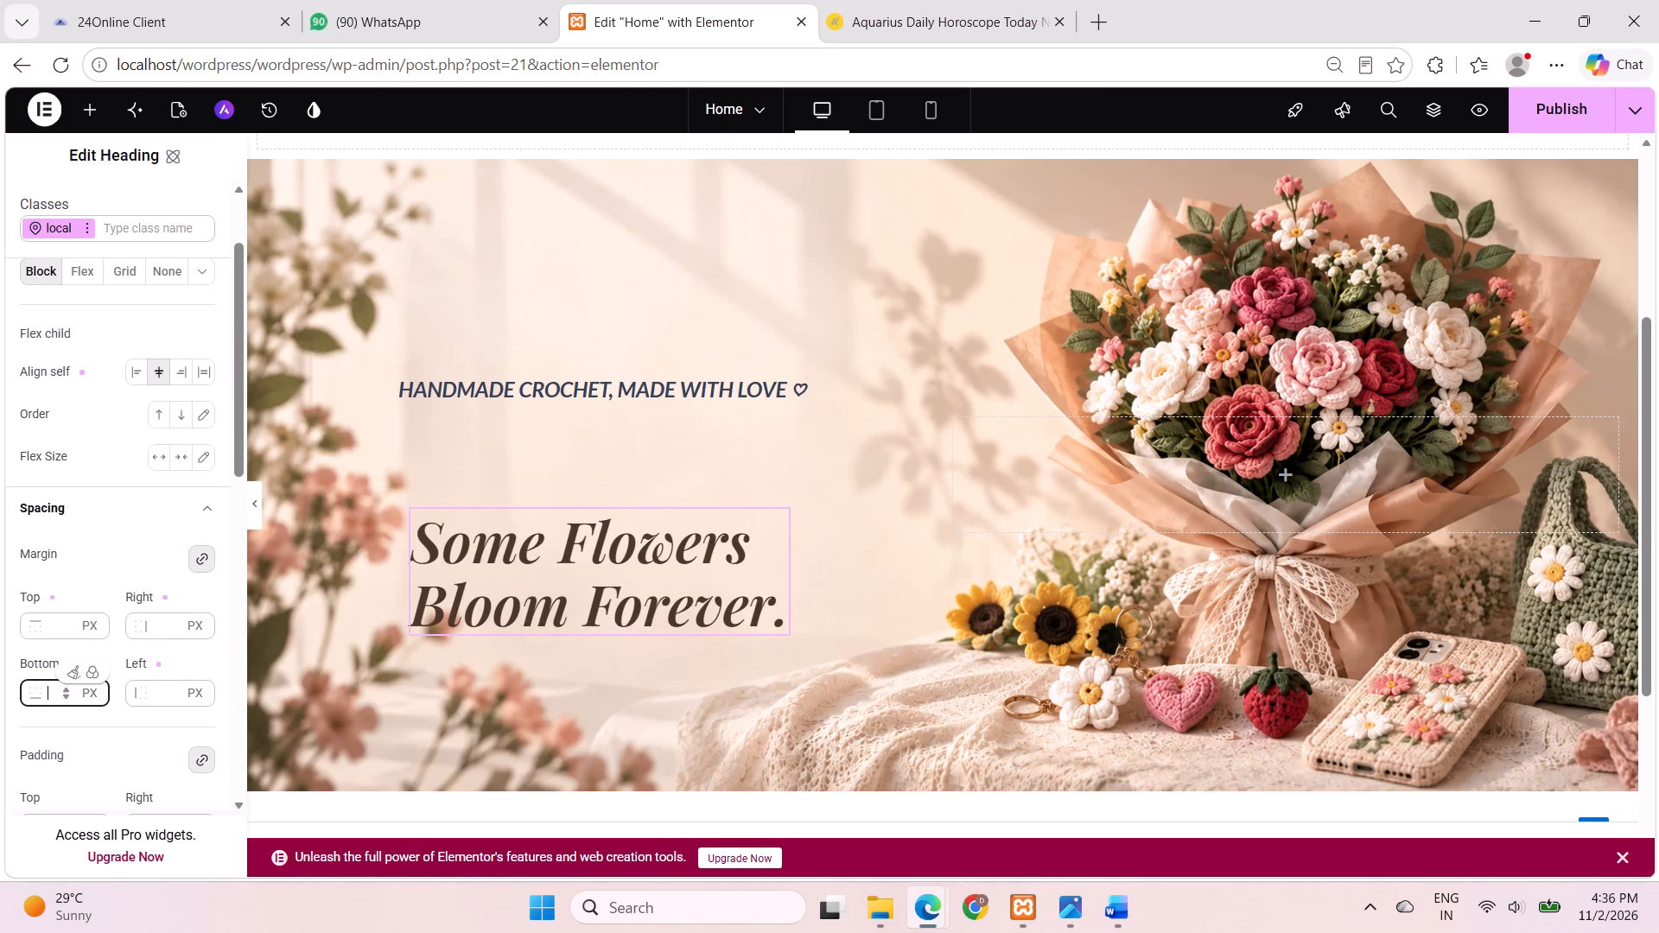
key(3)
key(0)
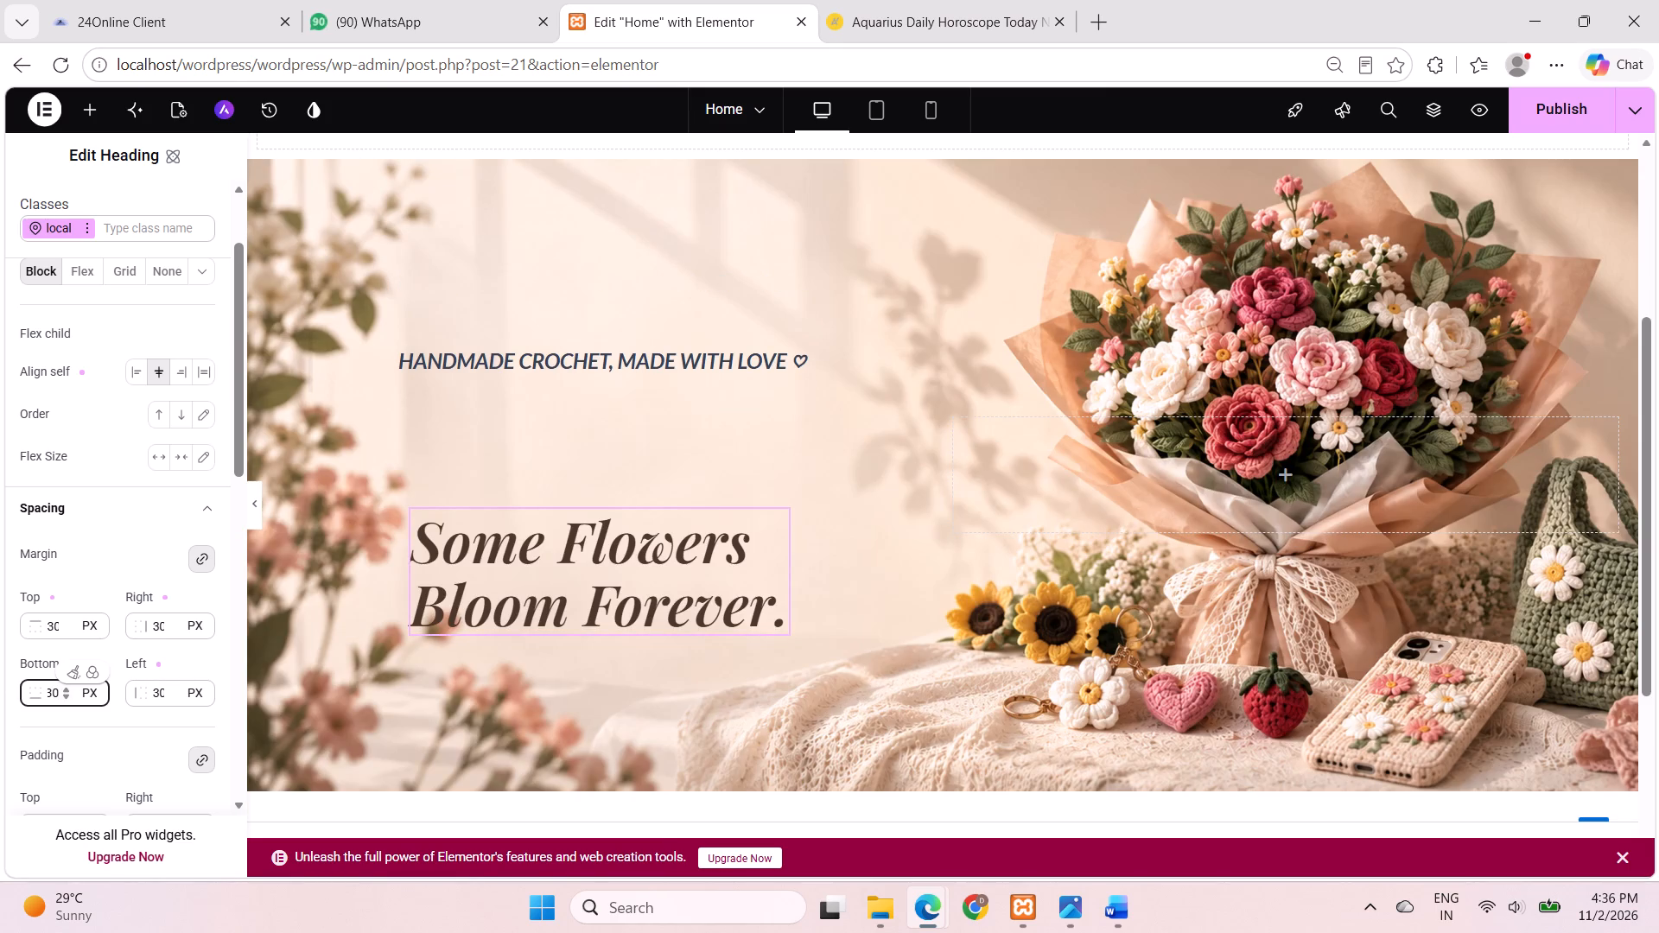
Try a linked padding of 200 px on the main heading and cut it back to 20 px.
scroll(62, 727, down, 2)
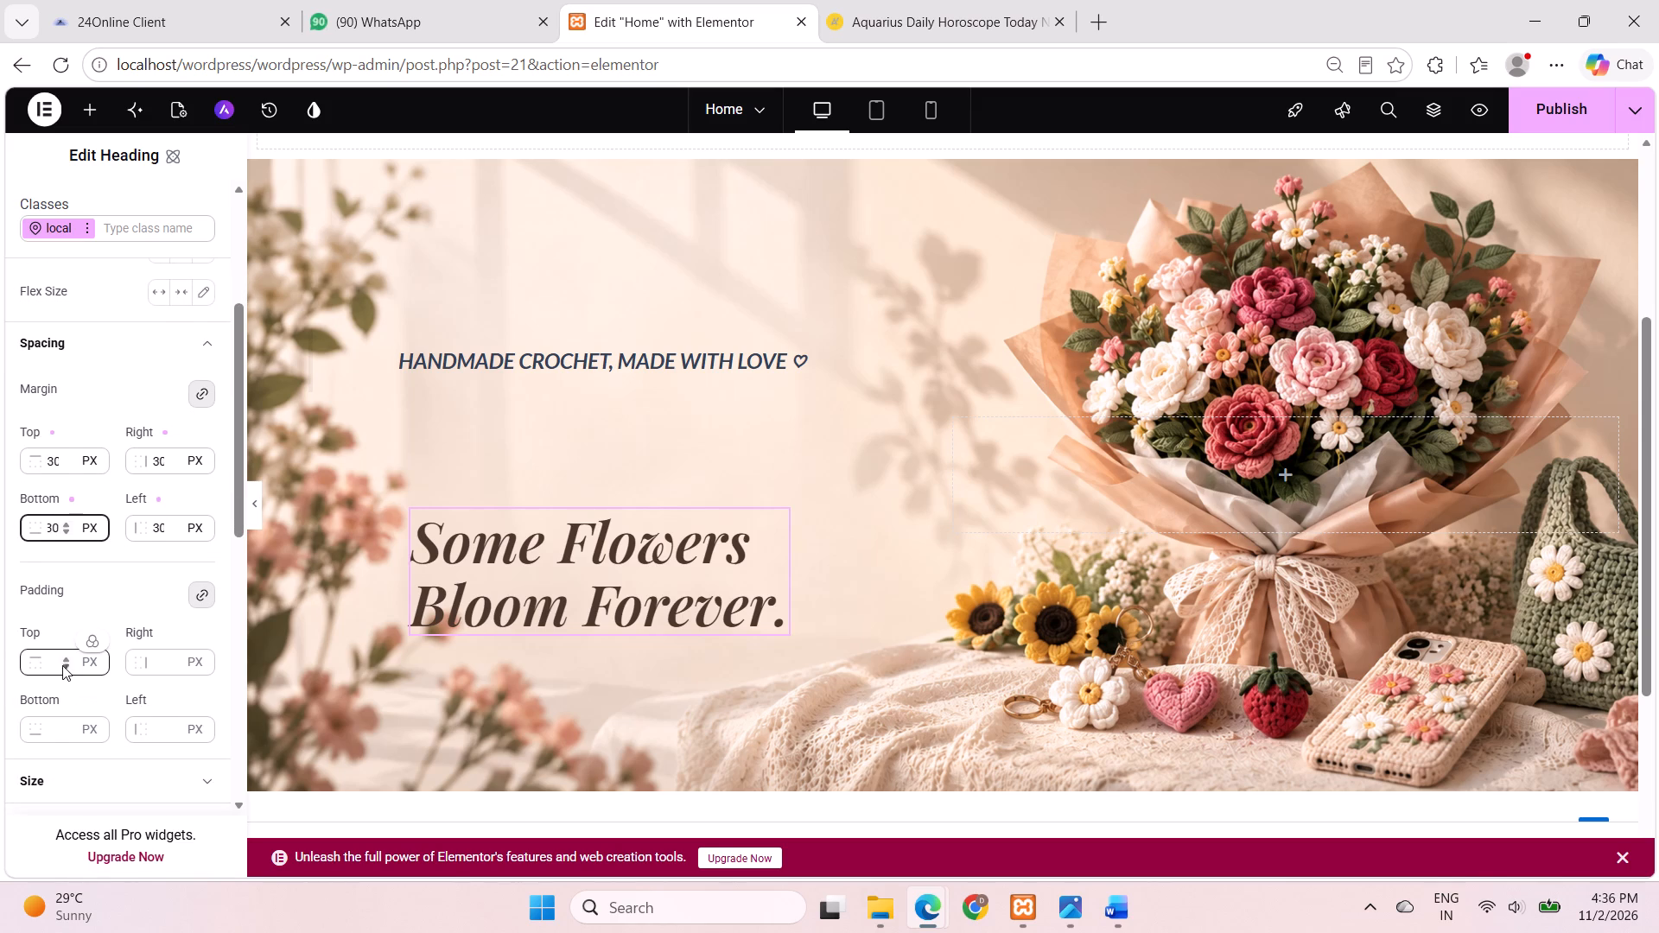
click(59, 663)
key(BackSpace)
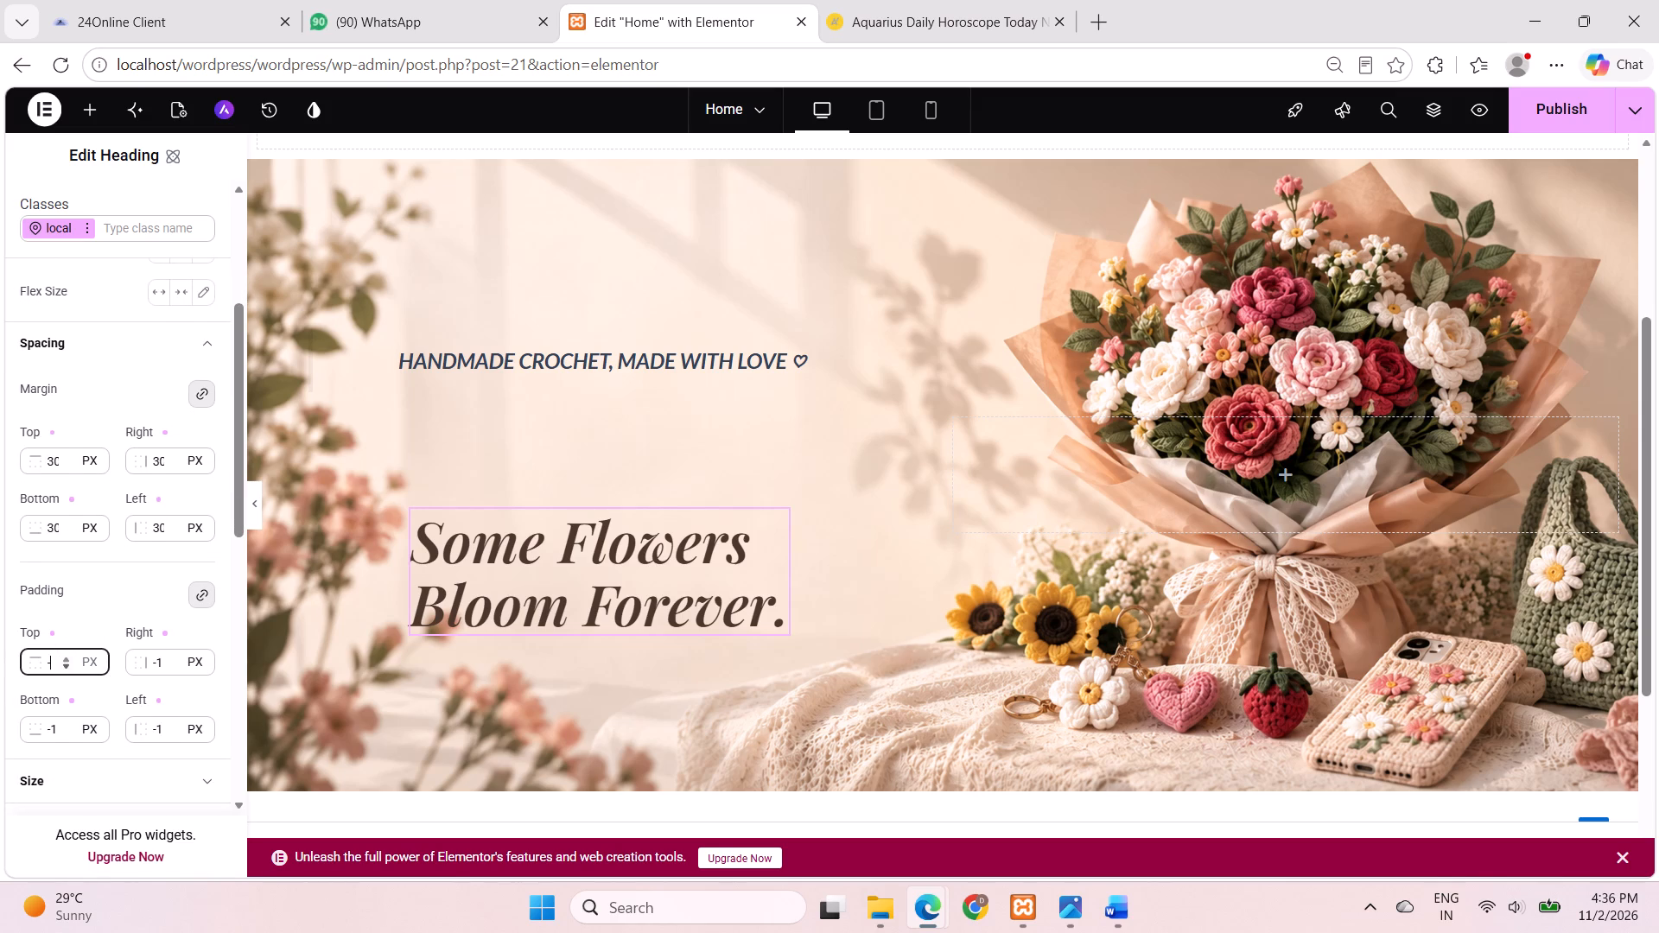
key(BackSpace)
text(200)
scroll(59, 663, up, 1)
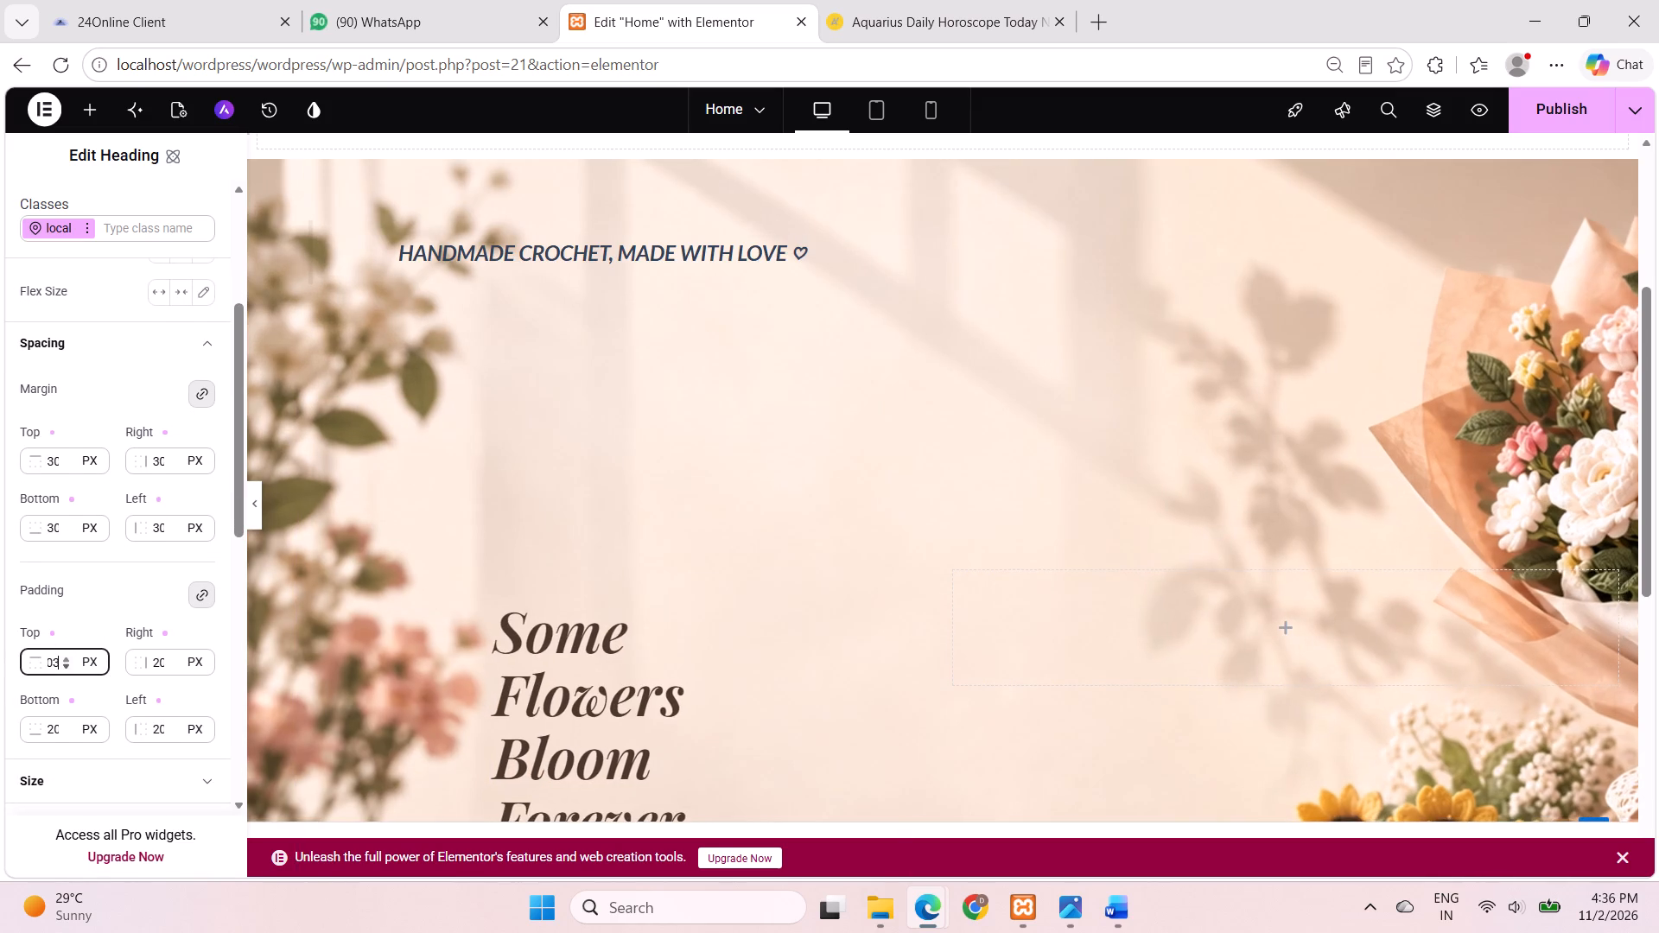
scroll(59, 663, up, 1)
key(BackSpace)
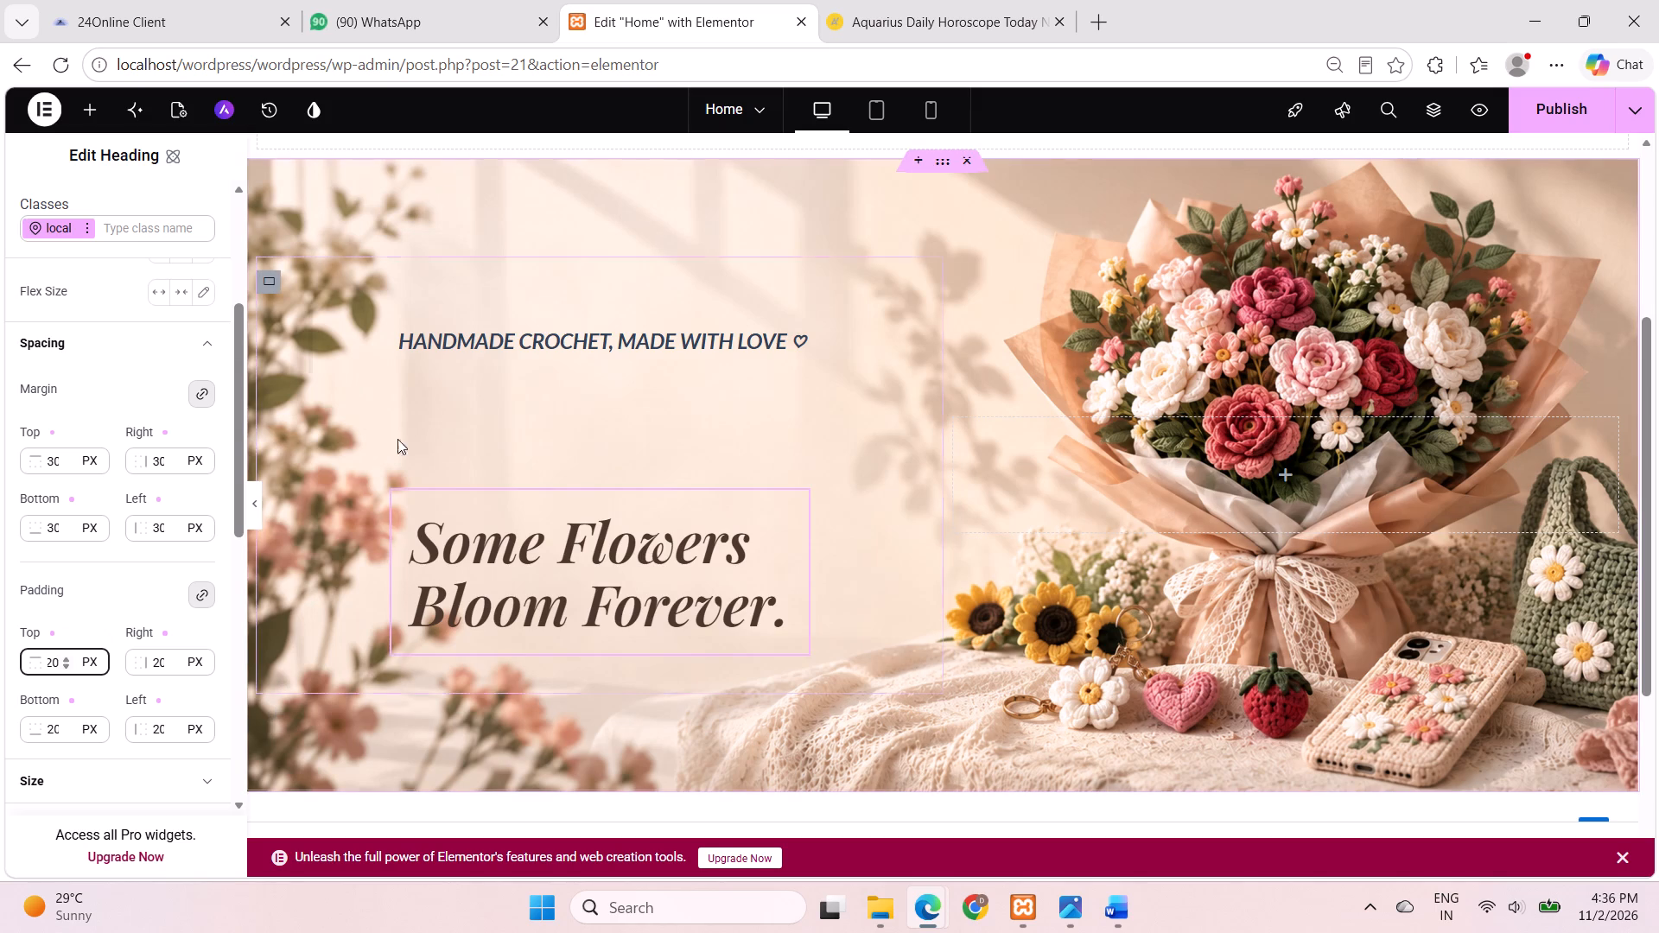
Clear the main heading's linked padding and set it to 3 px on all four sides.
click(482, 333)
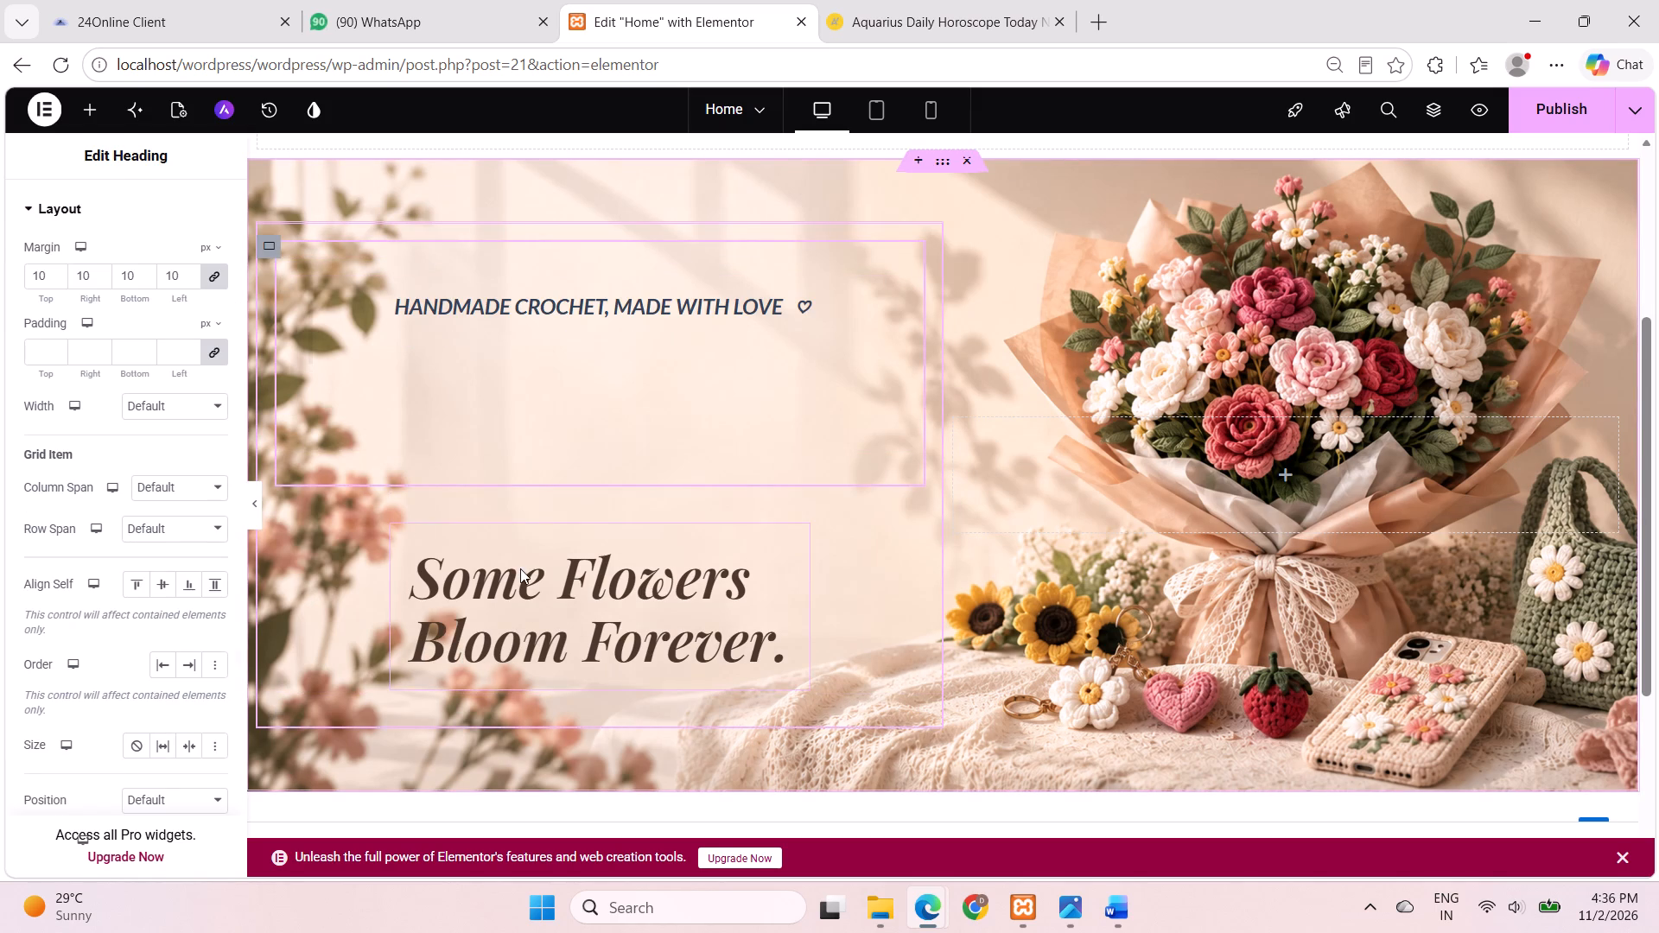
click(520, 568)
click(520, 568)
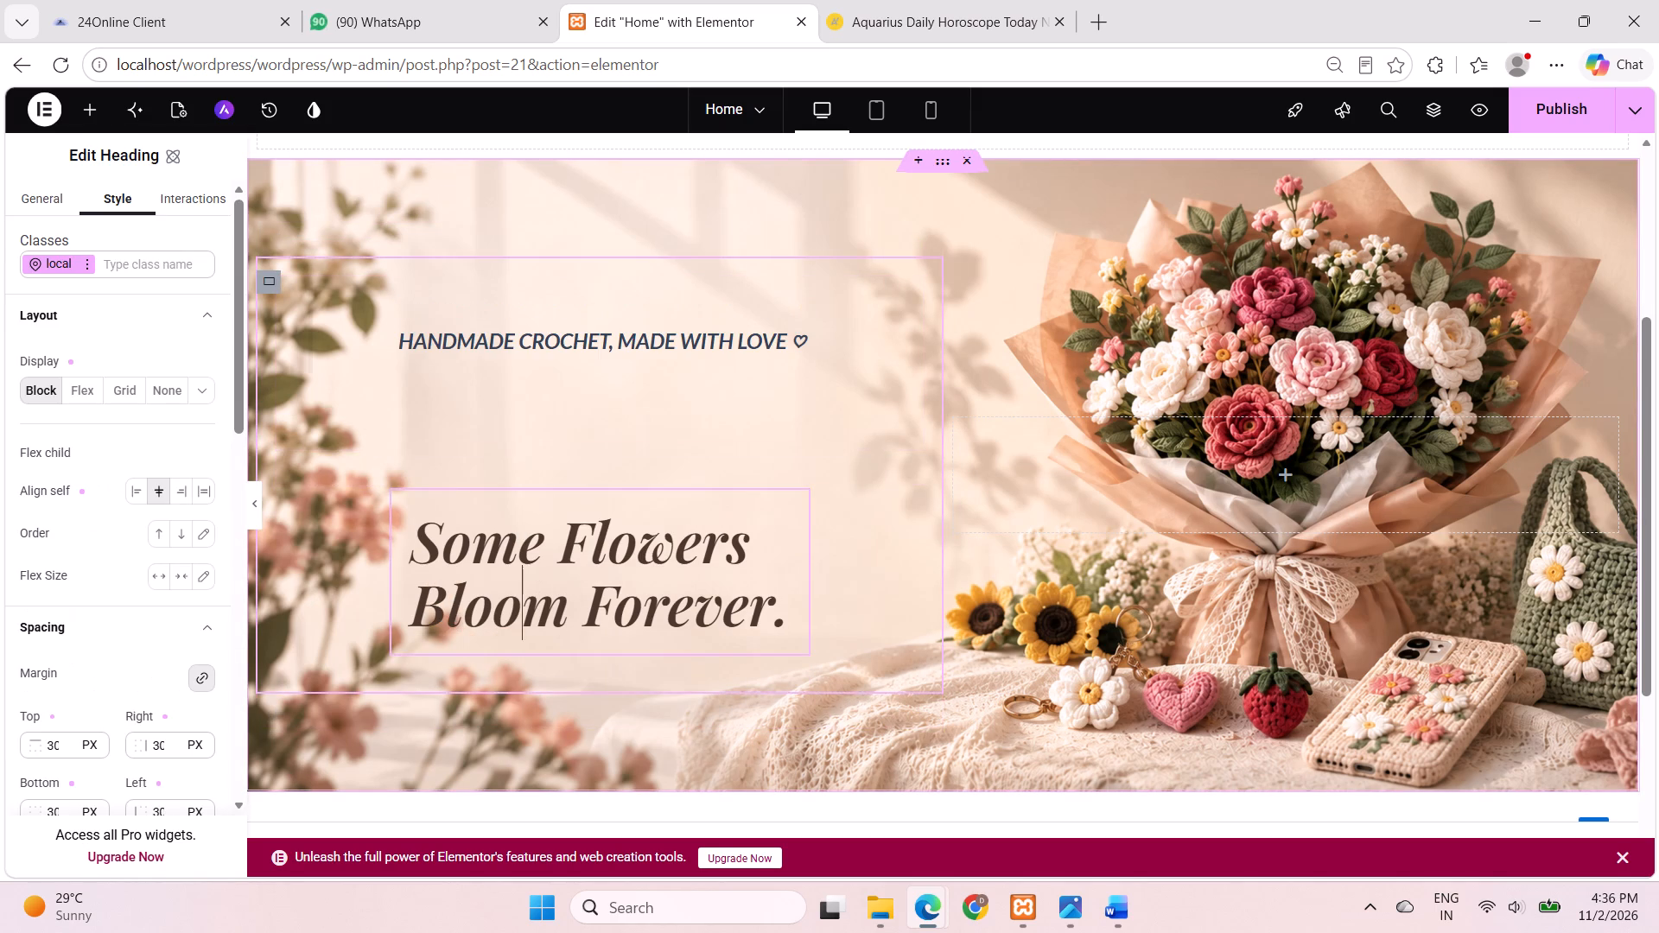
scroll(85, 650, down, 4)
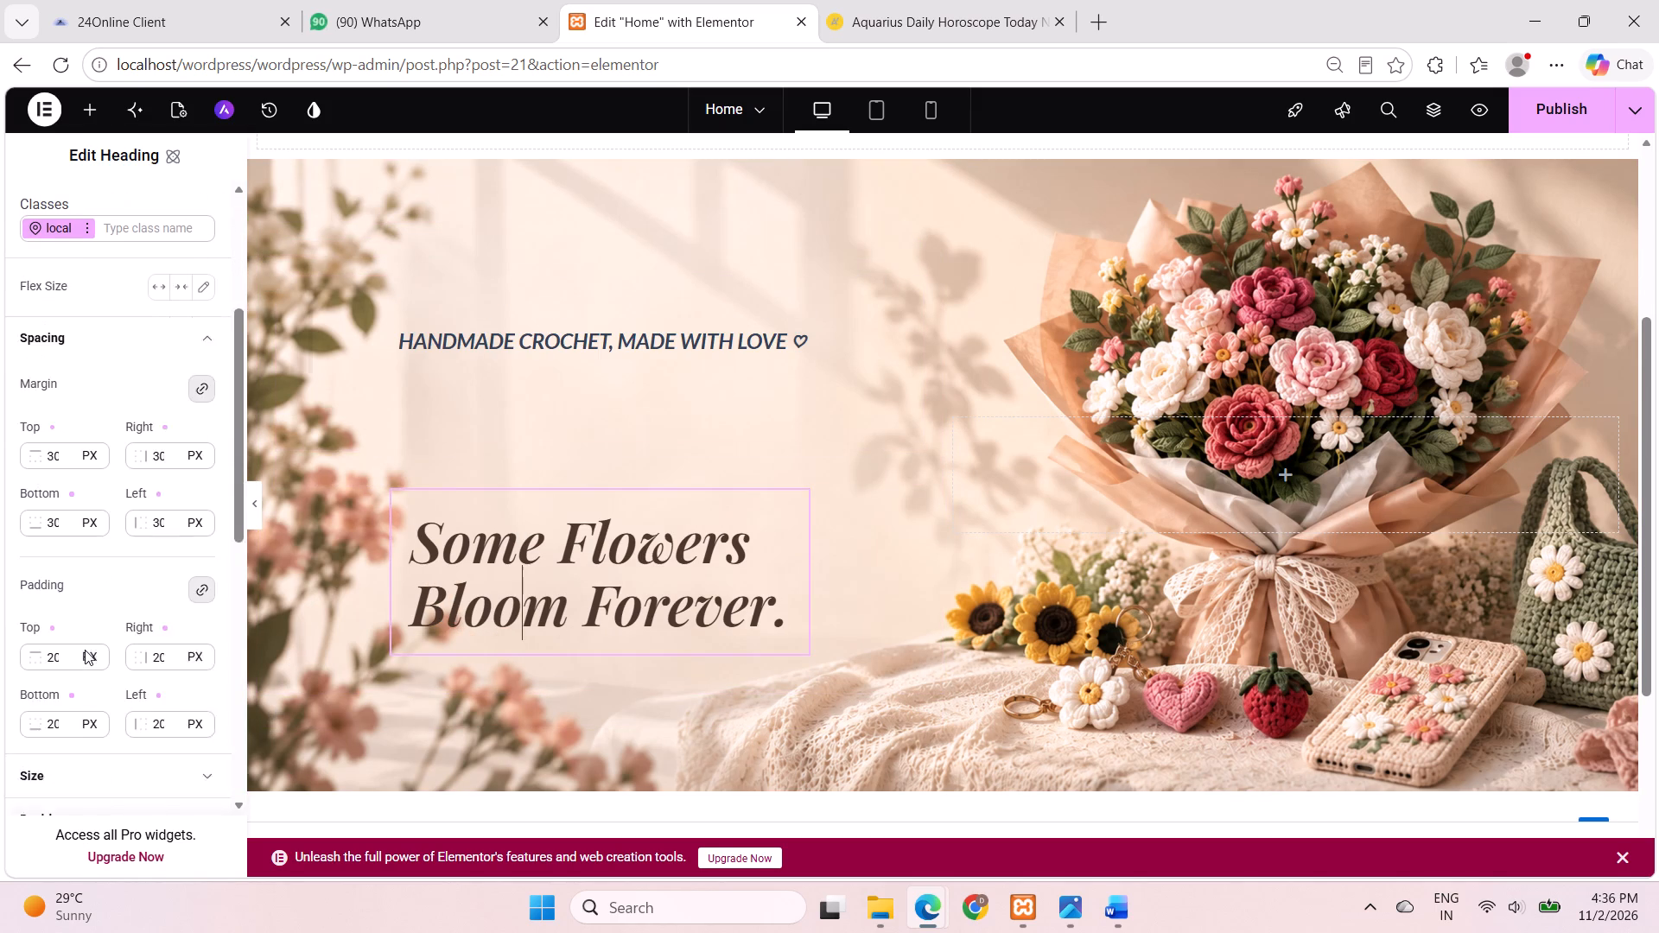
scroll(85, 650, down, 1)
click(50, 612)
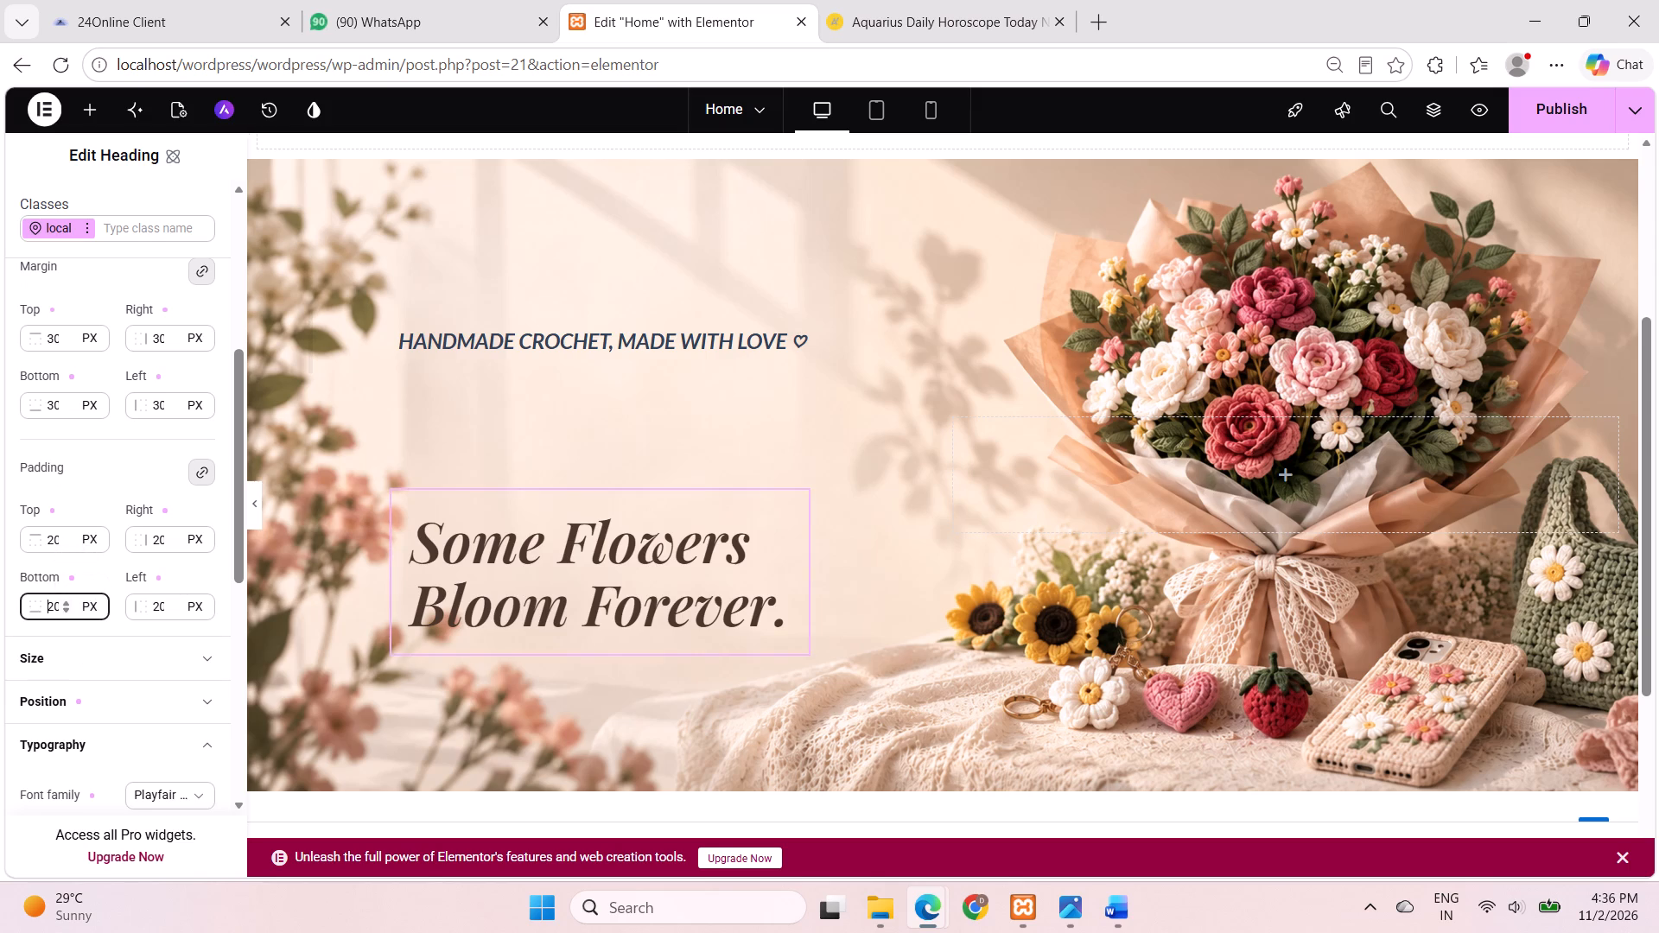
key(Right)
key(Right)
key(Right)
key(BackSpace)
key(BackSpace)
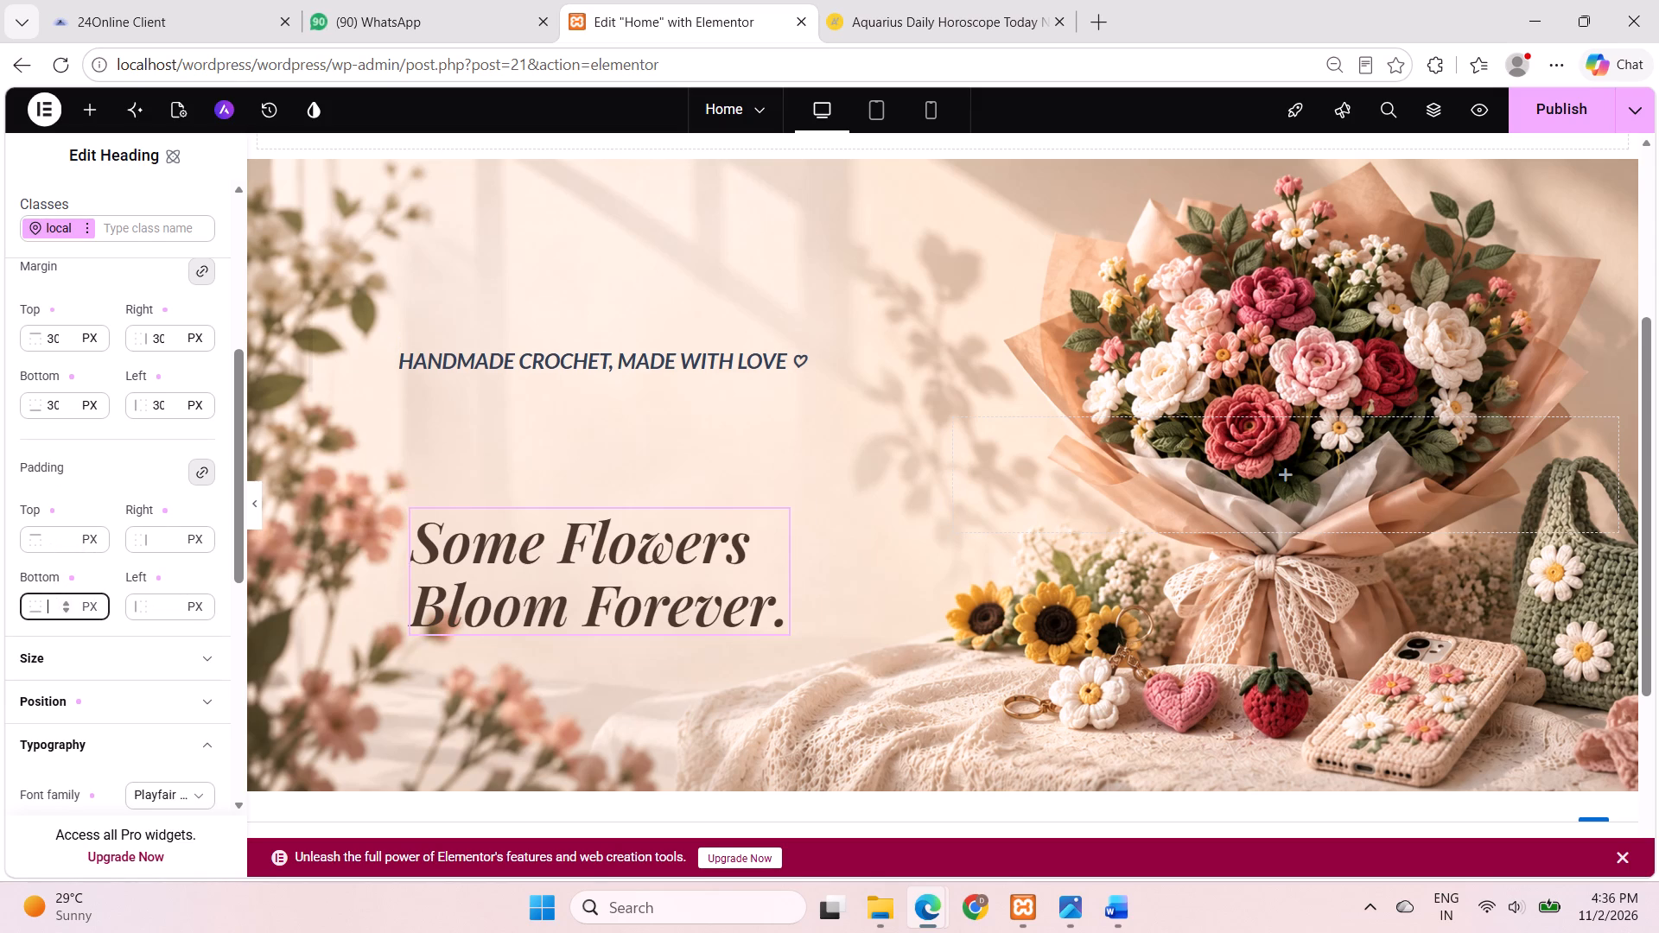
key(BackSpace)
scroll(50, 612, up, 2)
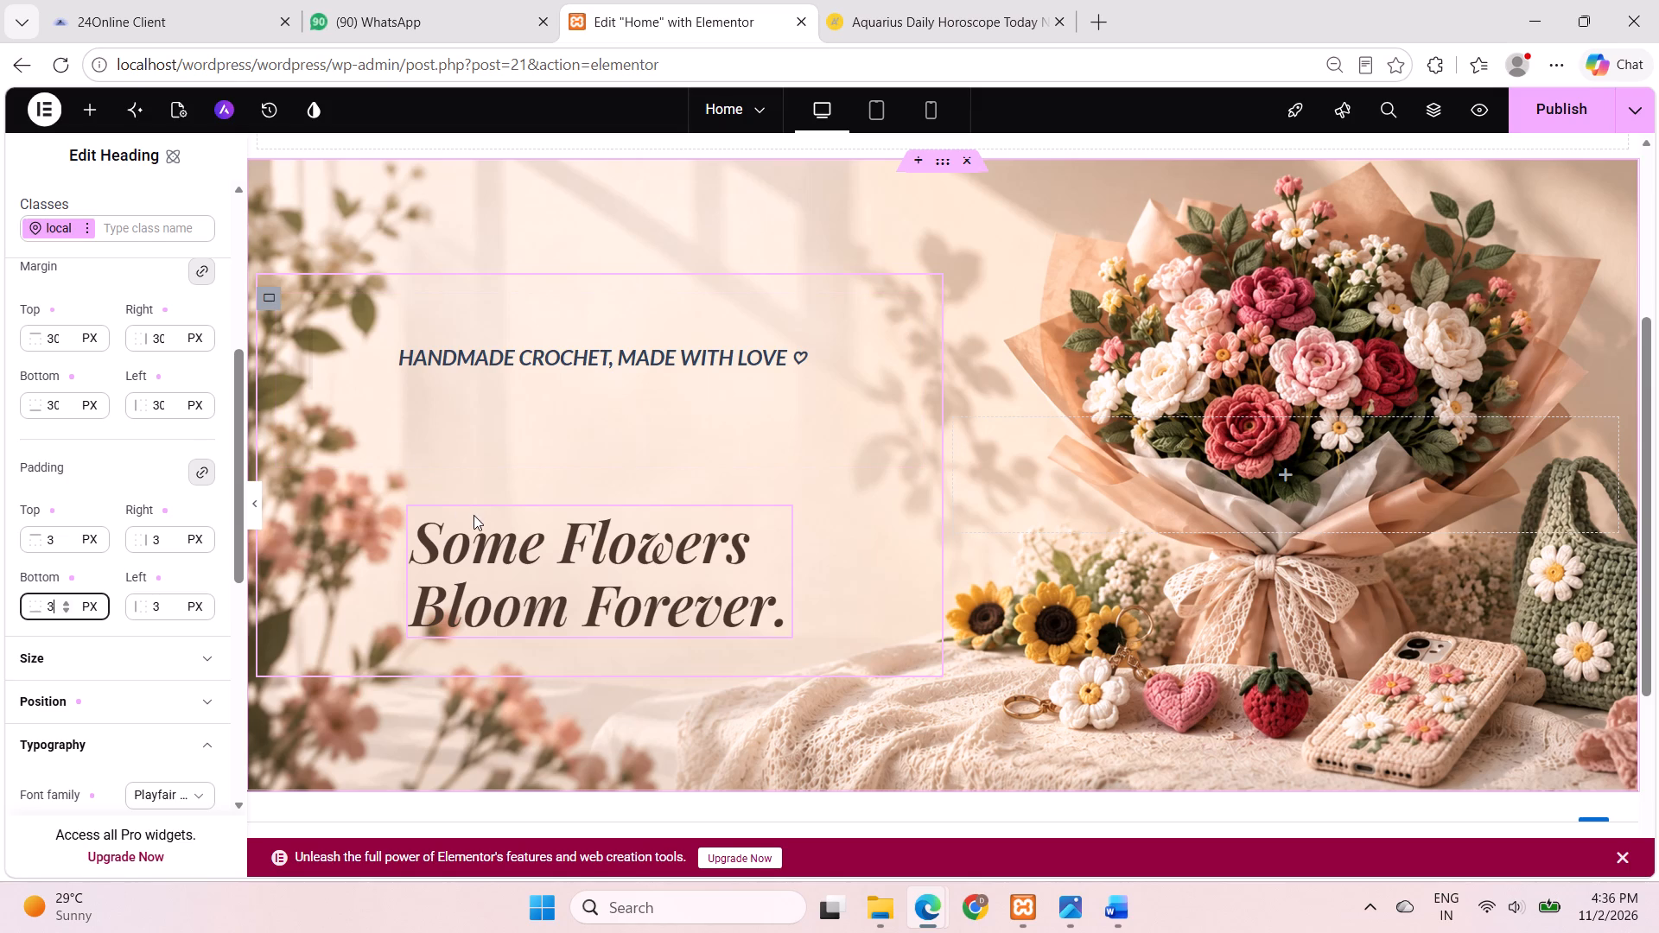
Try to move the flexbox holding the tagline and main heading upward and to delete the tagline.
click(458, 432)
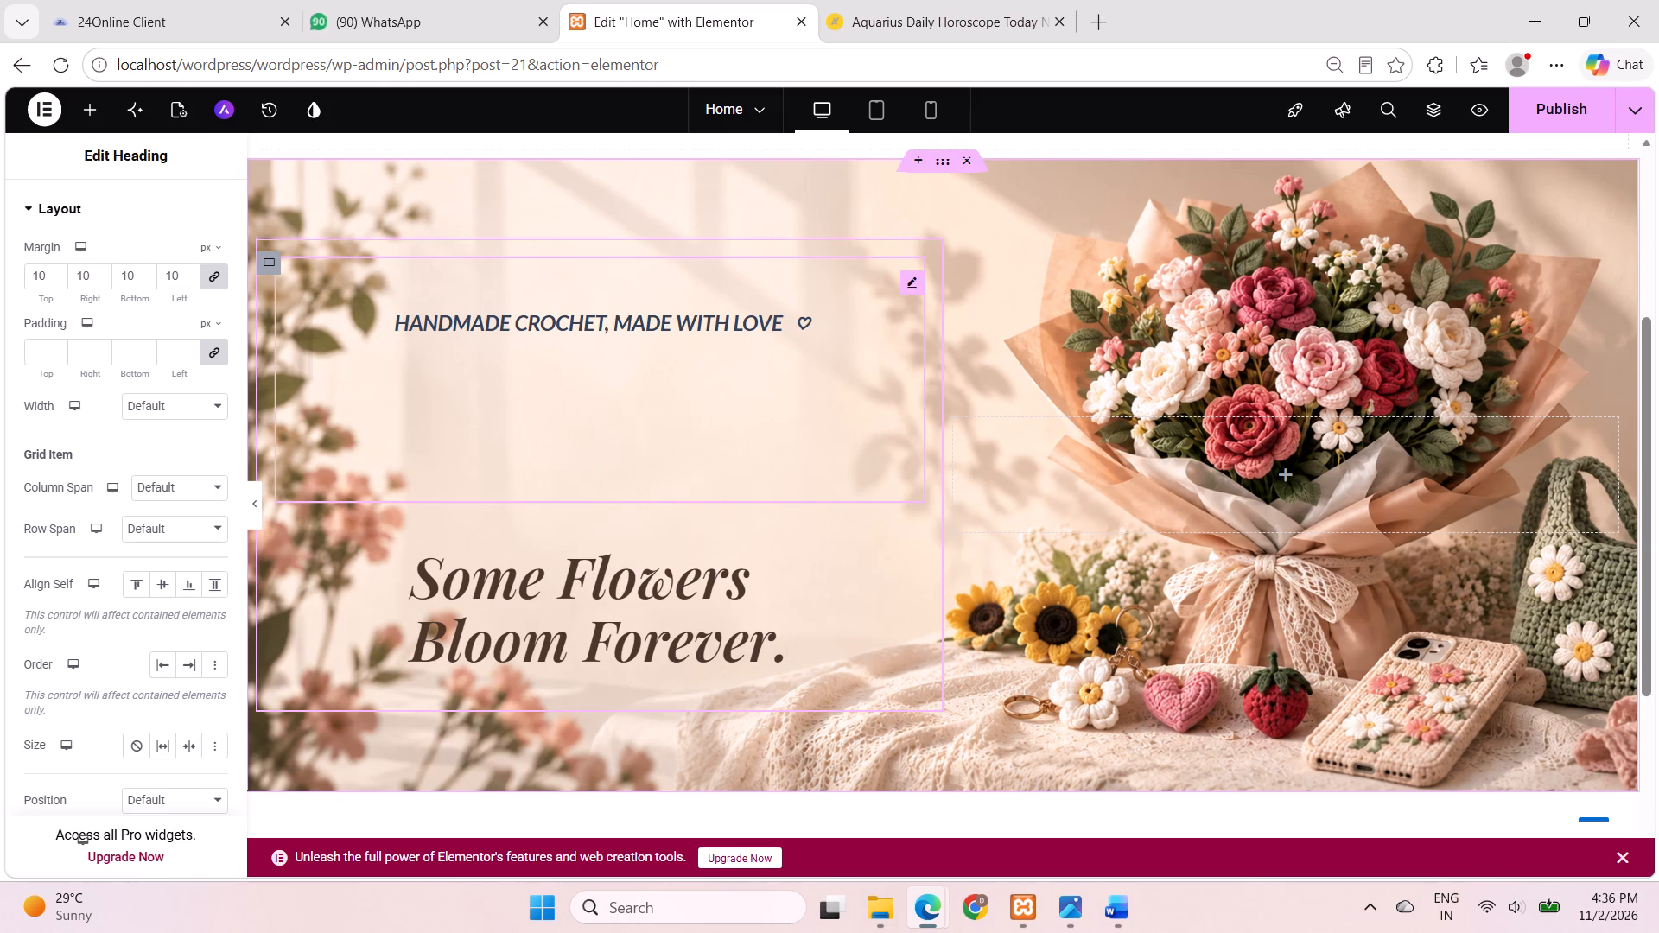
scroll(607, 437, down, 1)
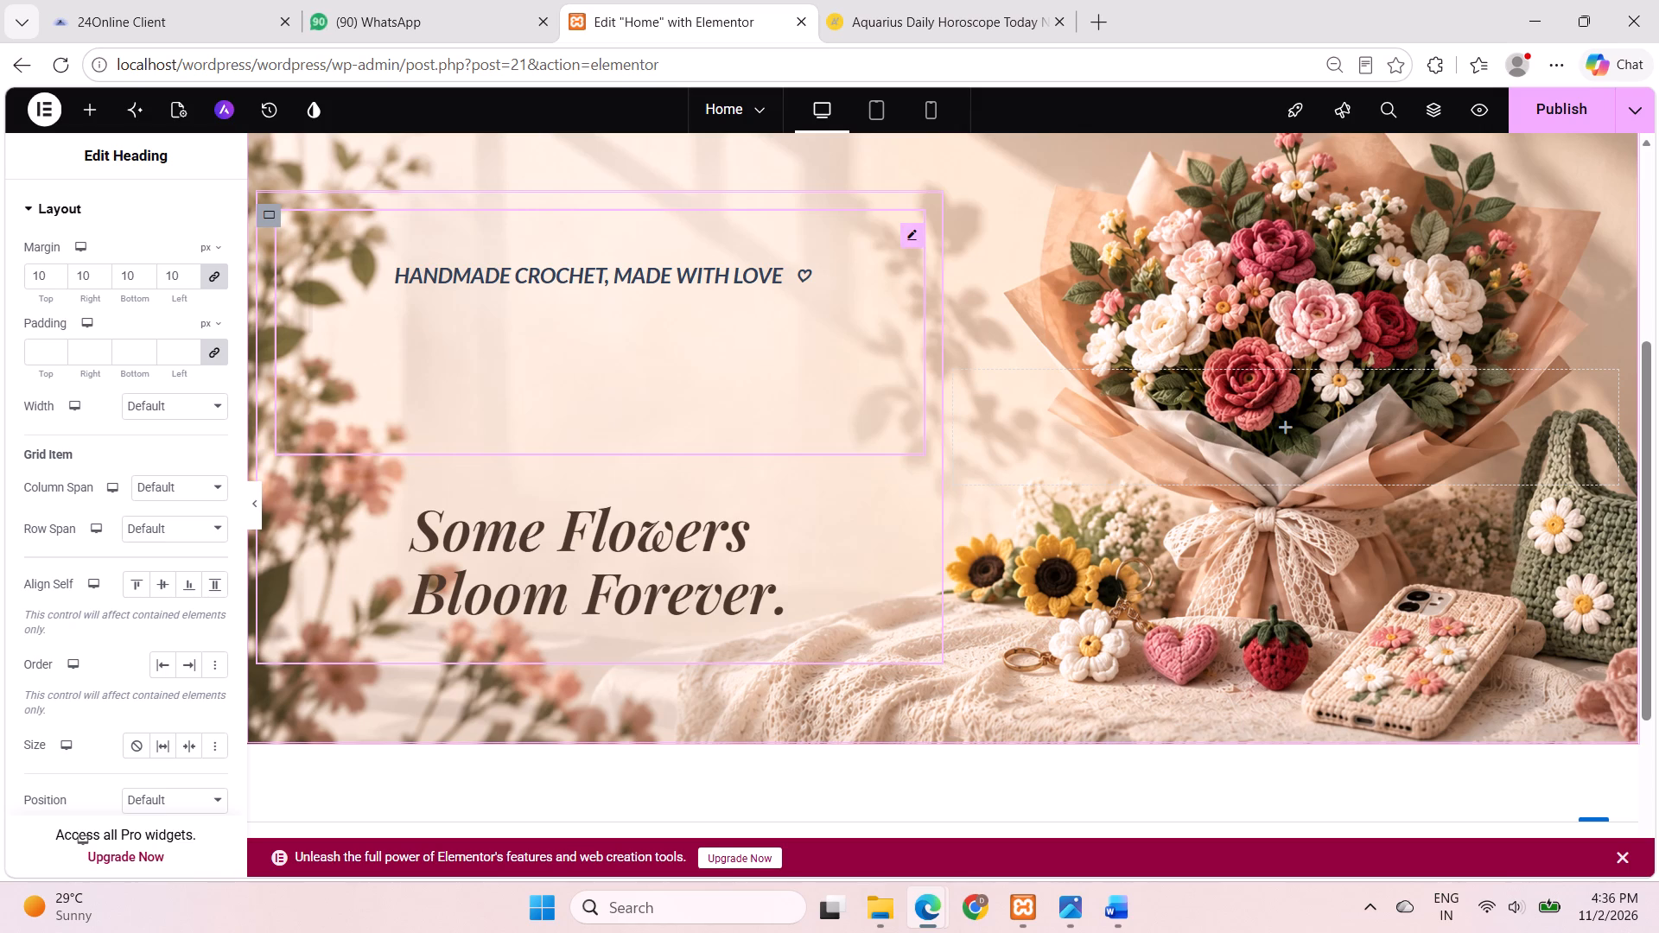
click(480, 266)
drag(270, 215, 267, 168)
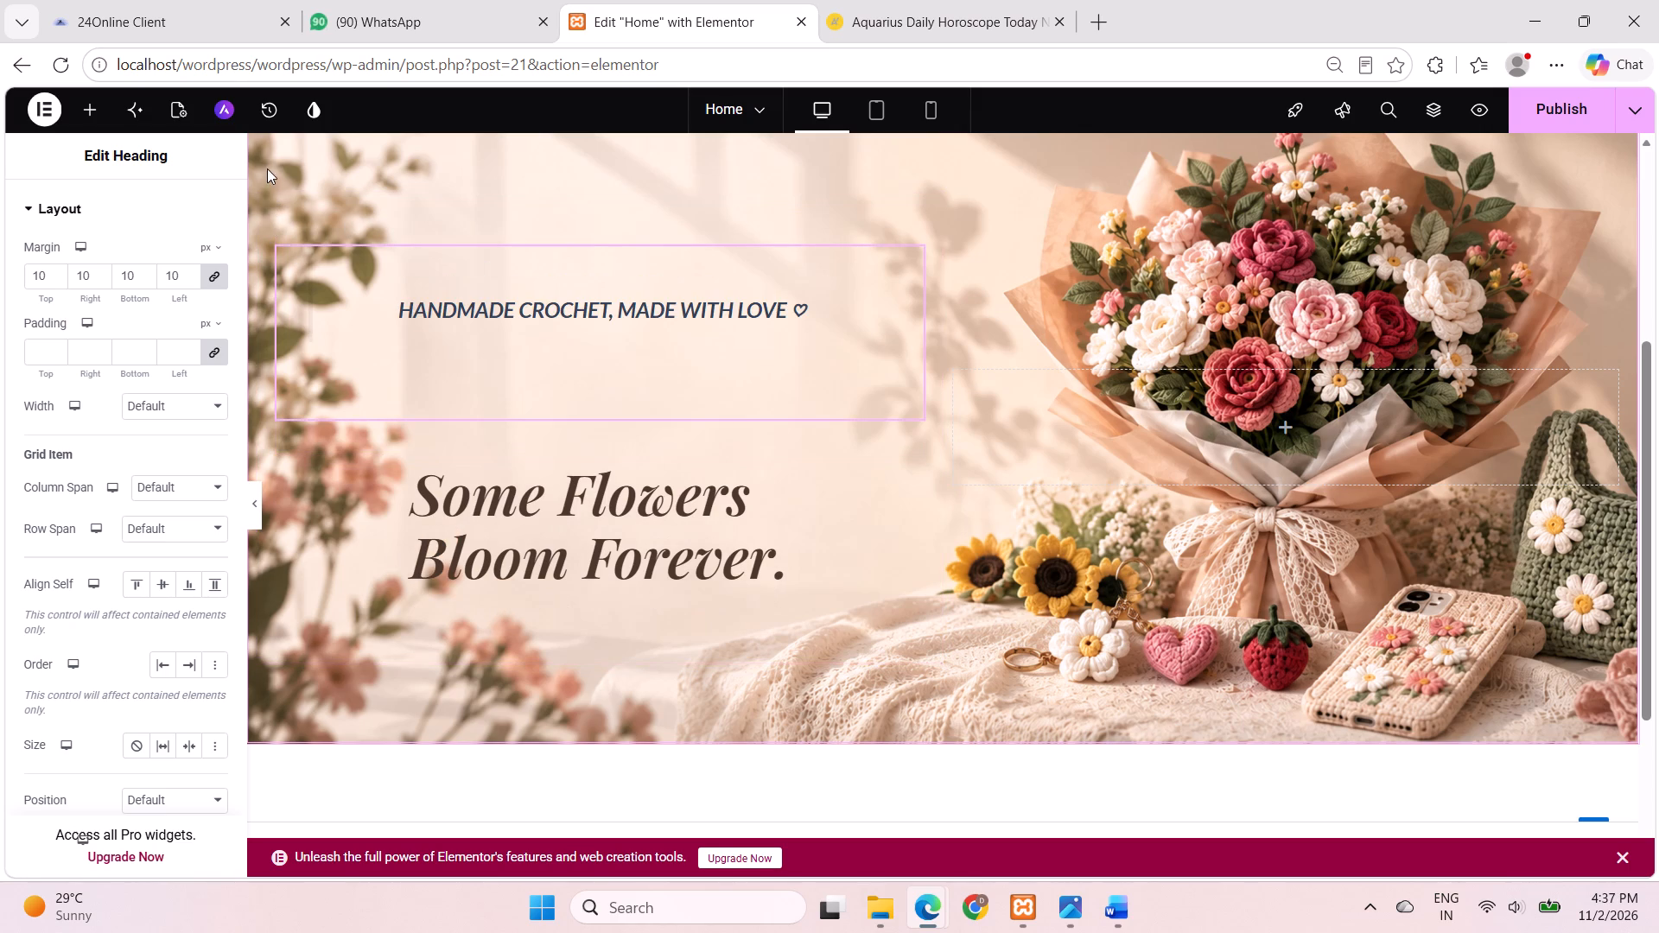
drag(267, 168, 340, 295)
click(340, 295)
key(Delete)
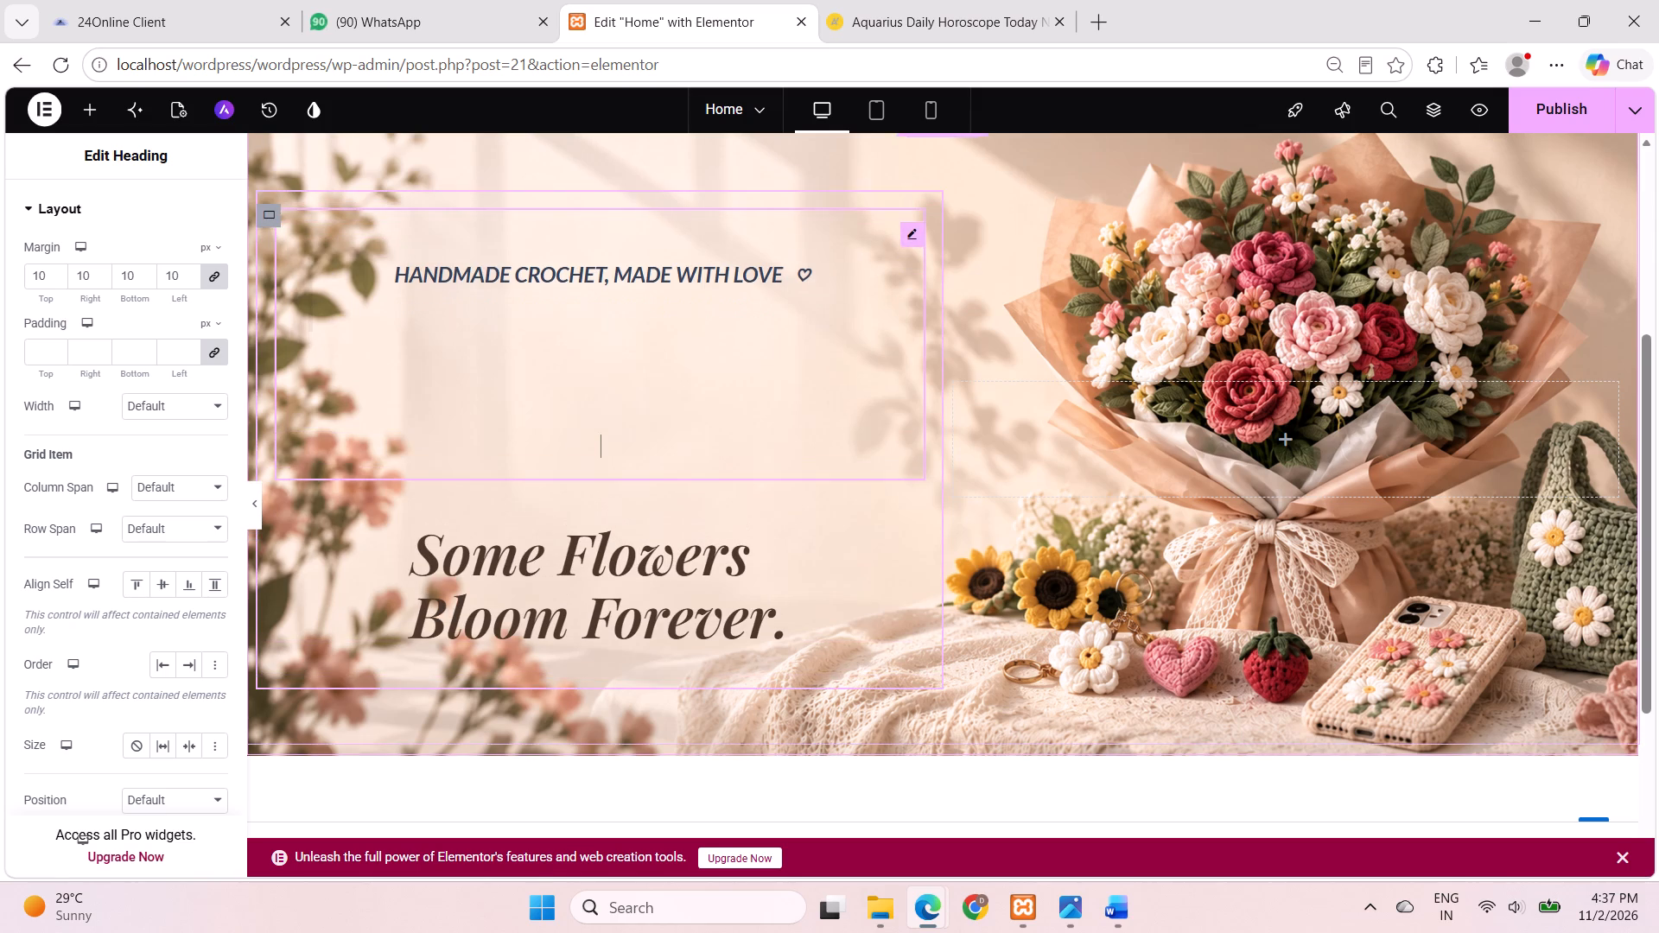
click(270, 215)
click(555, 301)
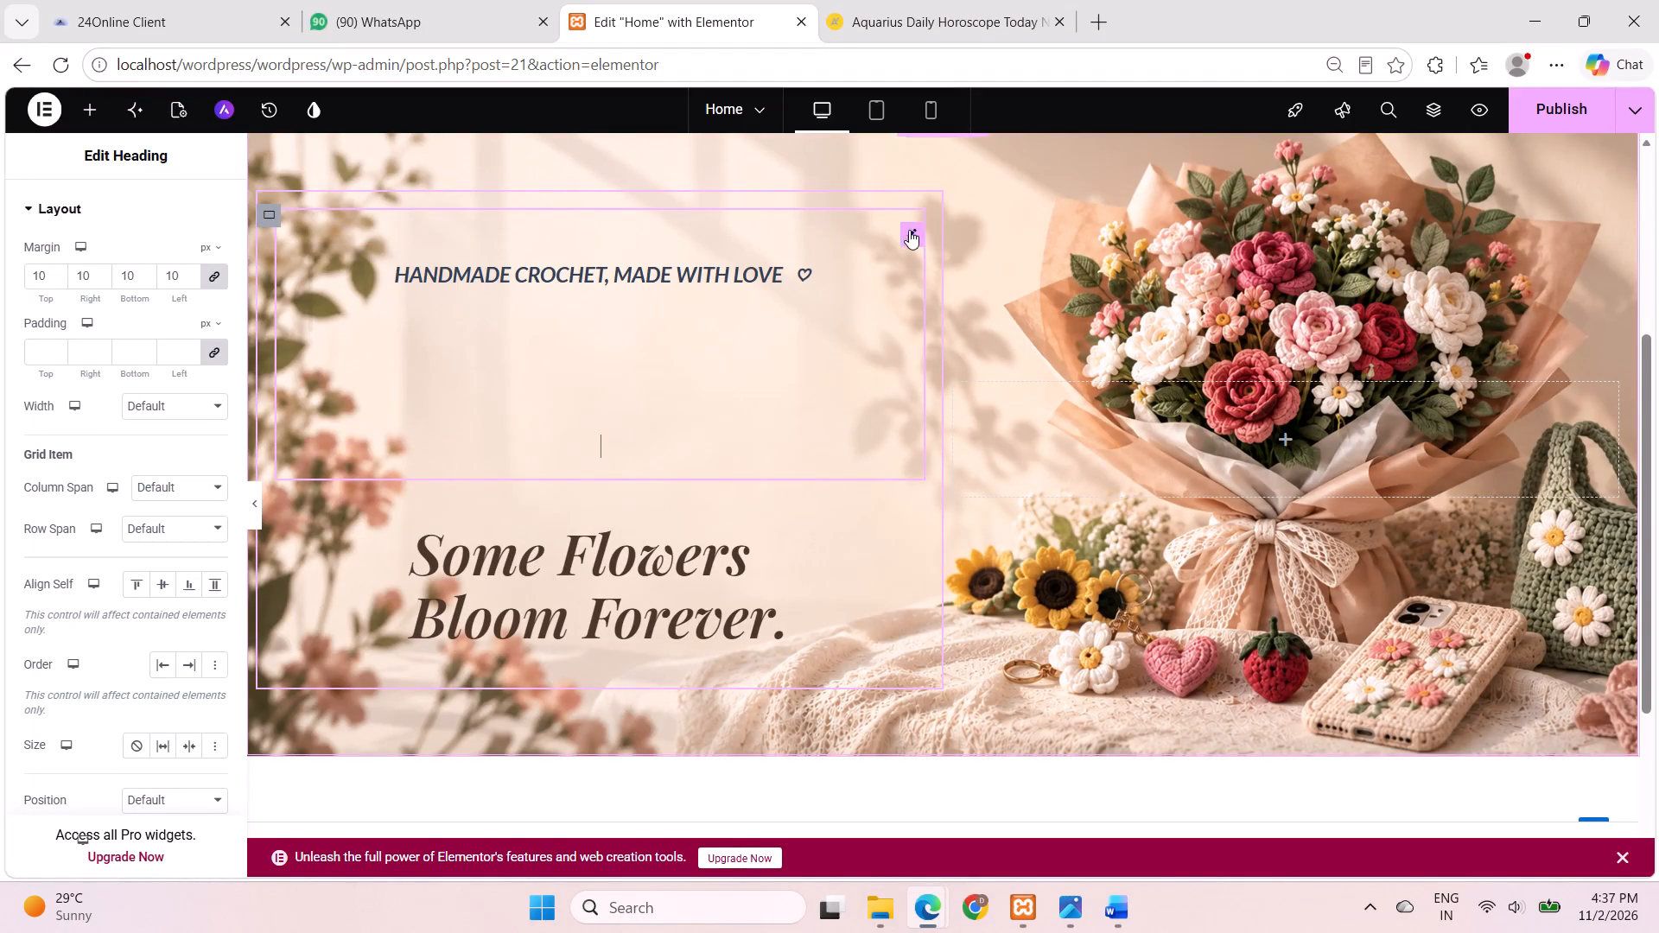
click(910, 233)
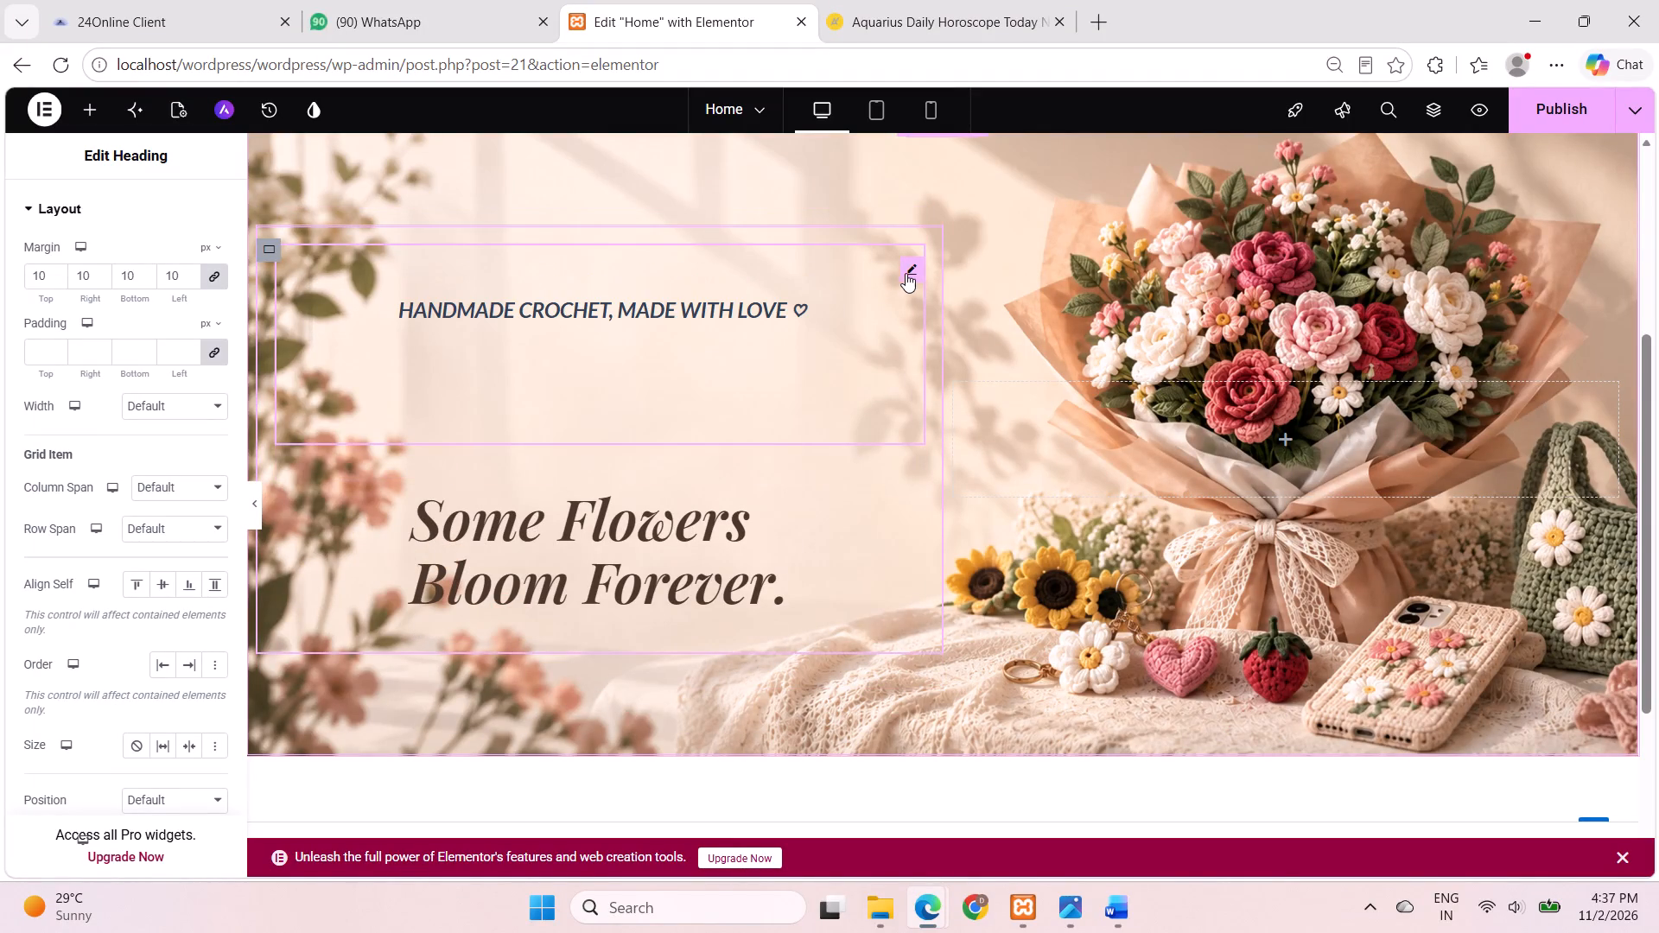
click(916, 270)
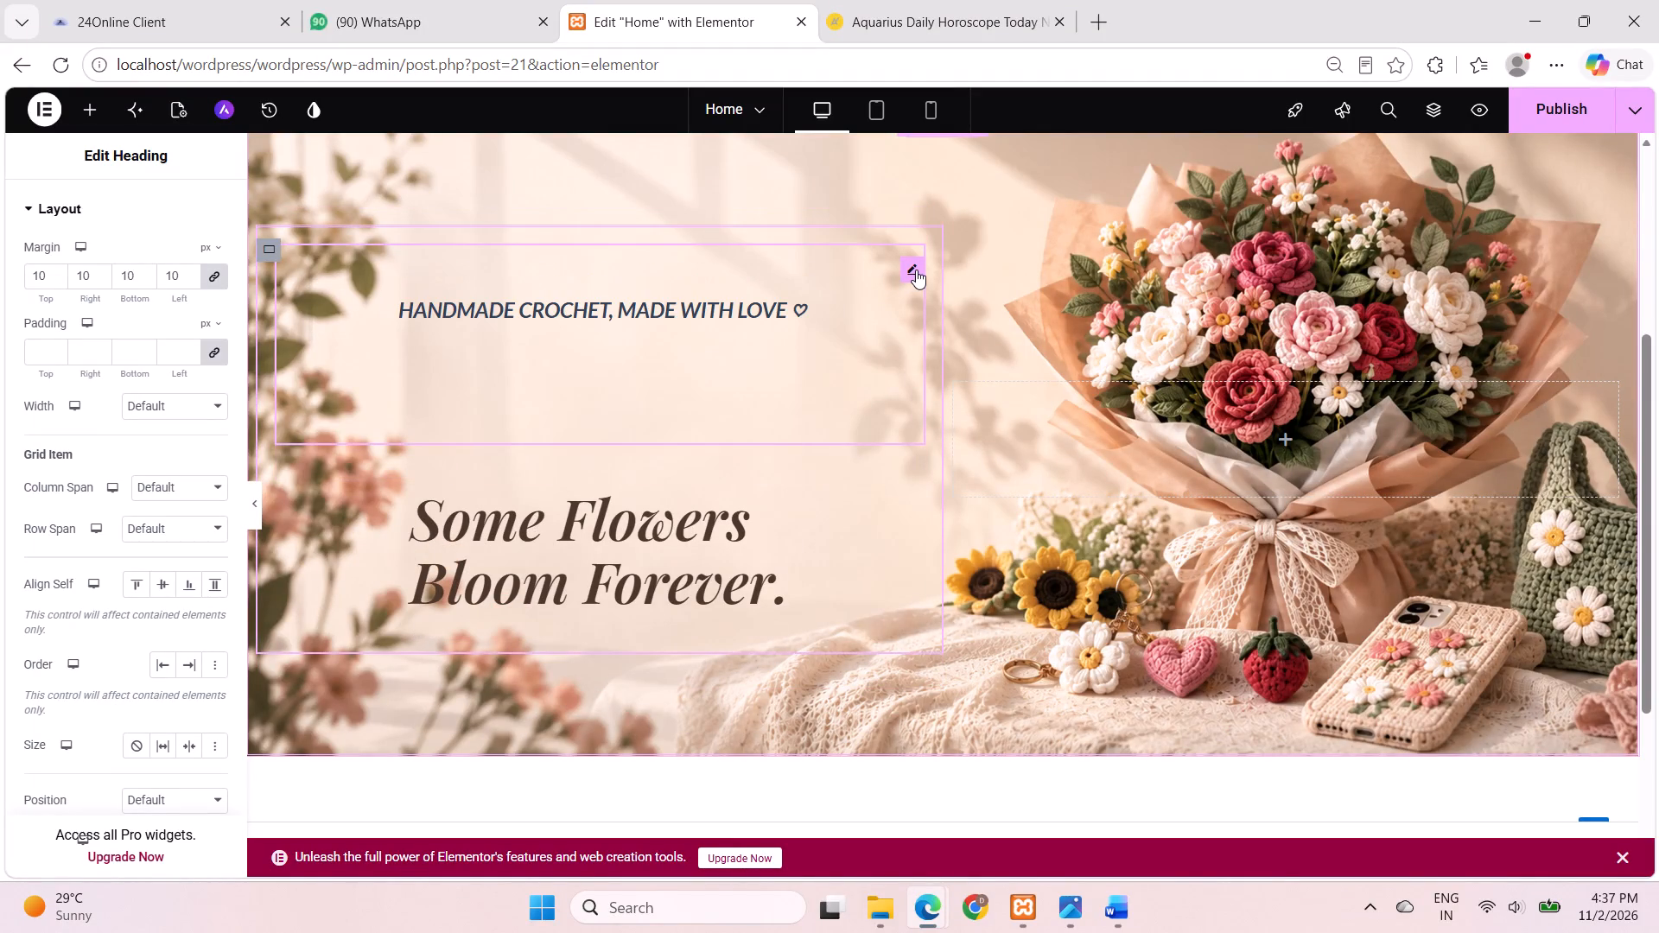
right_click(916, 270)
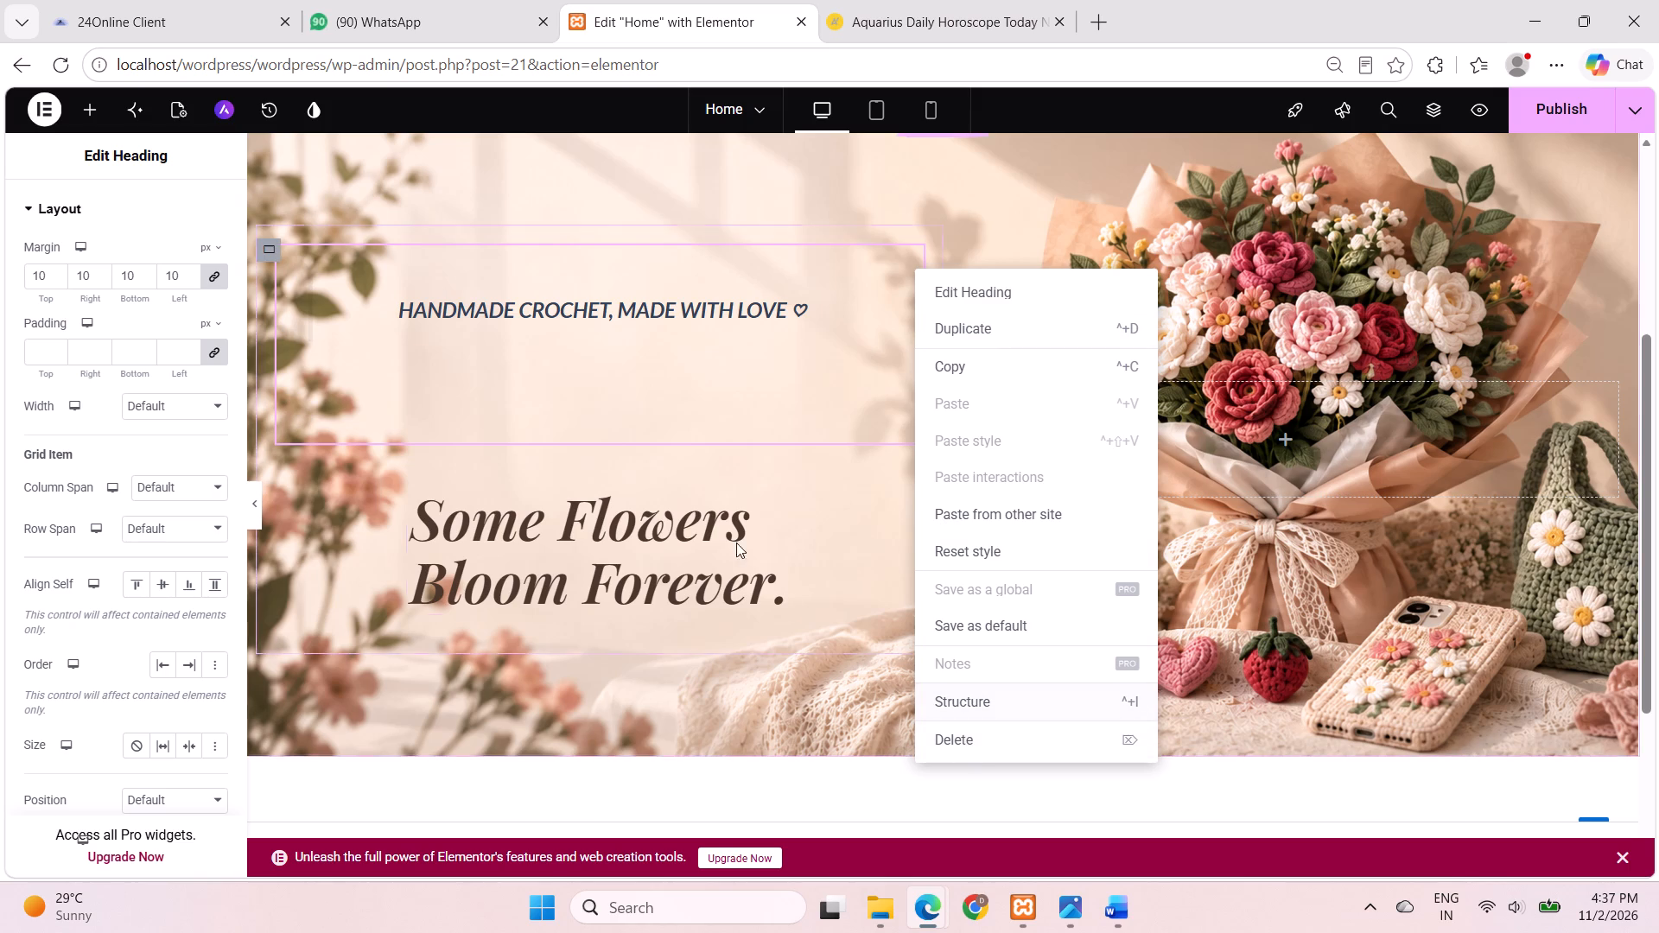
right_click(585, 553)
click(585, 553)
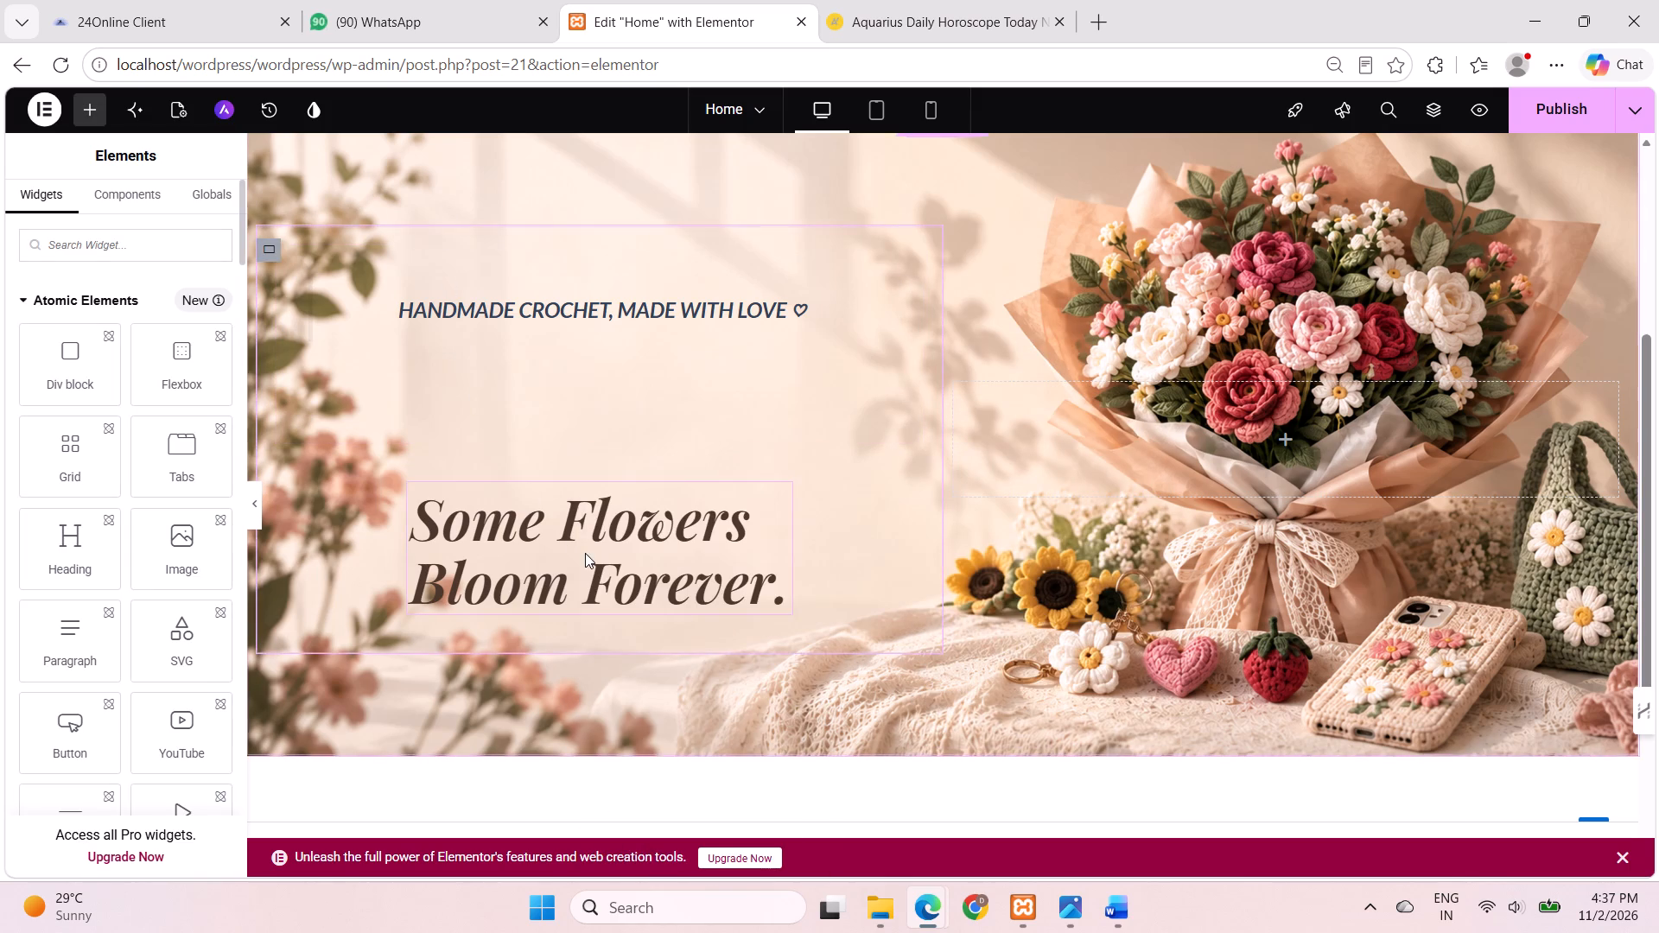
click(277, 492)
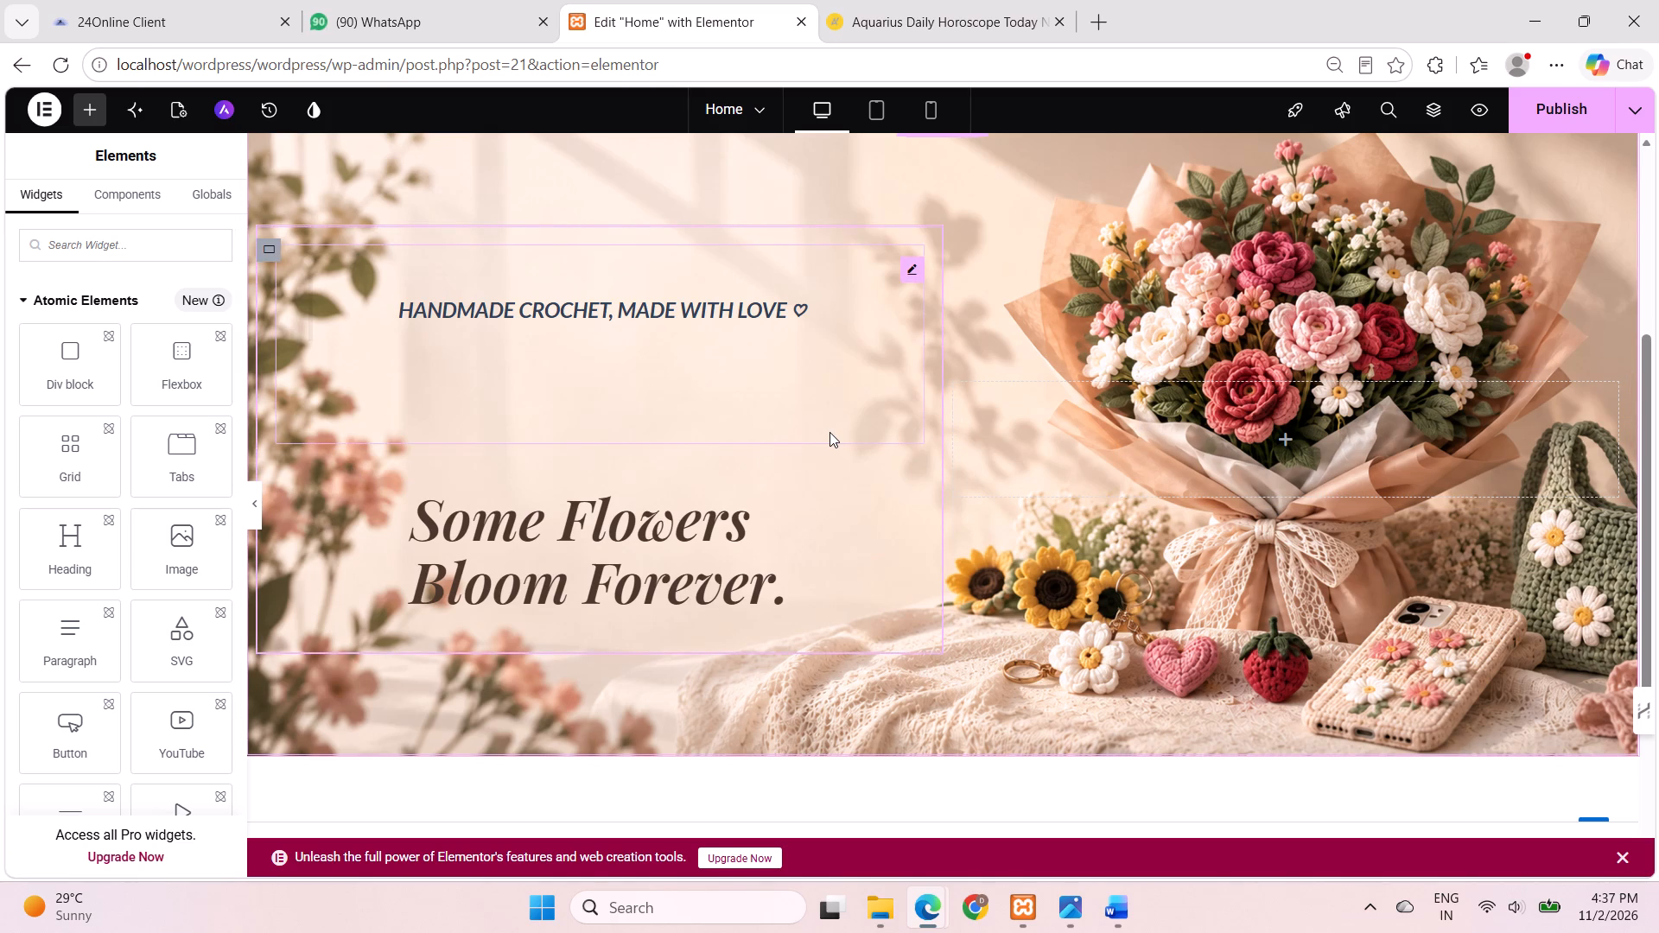
Delete the flexbox holding the tagline and main heading, along with the remaining empty flexbox in the hero.
right_click(832, 512)
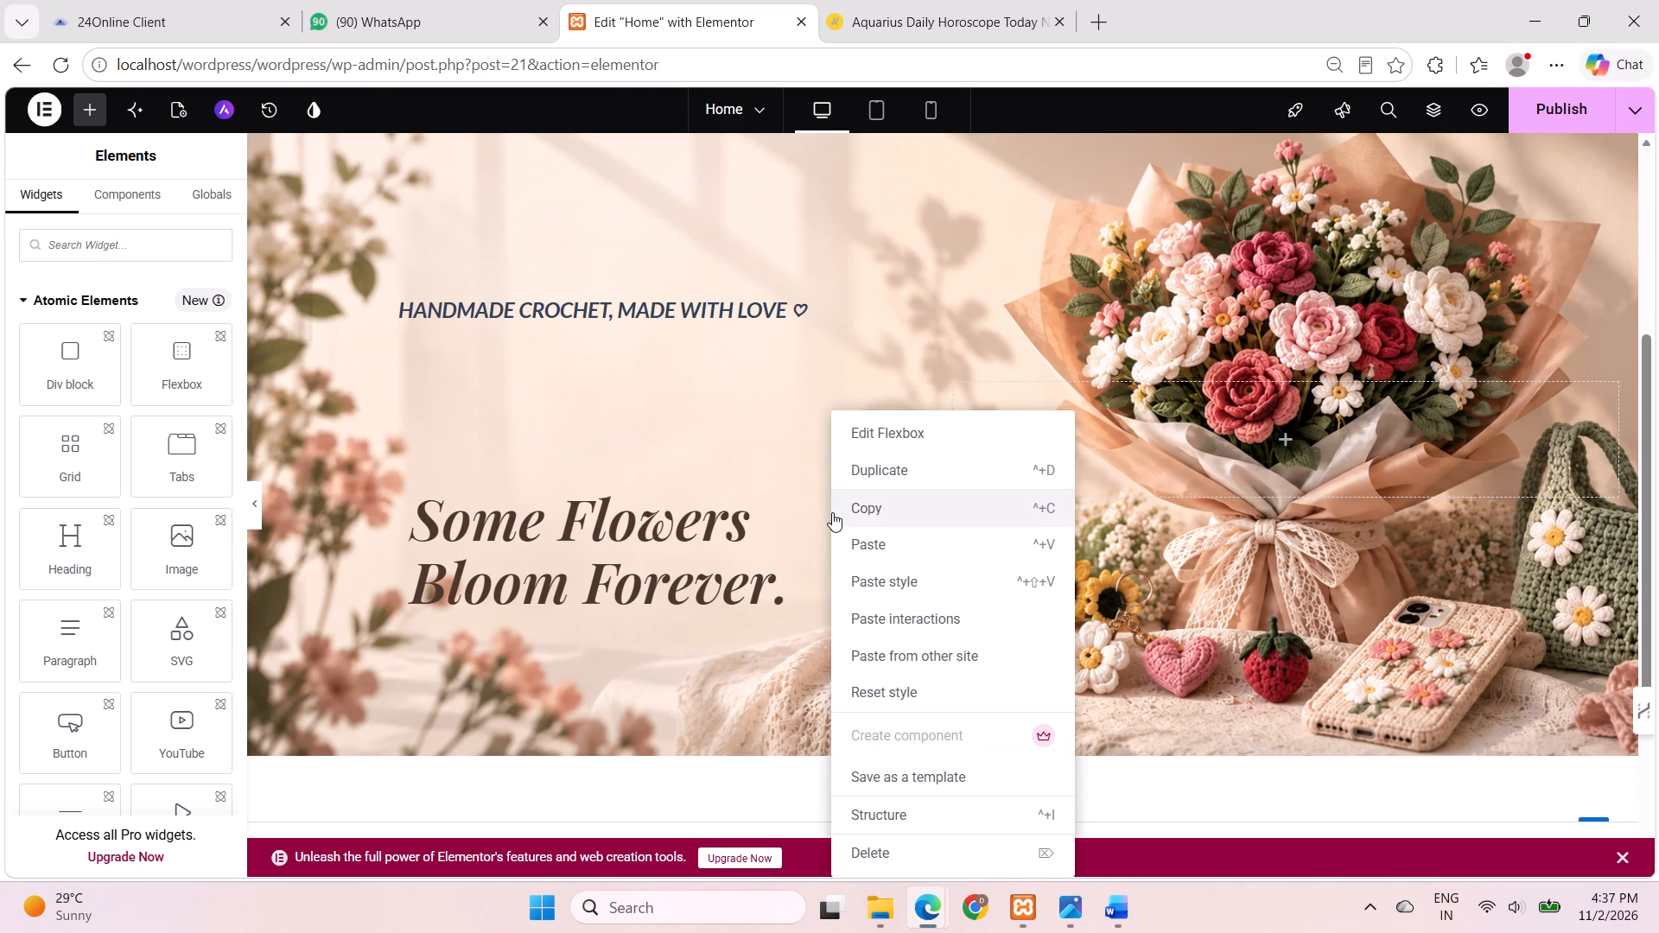
click(908, 845)
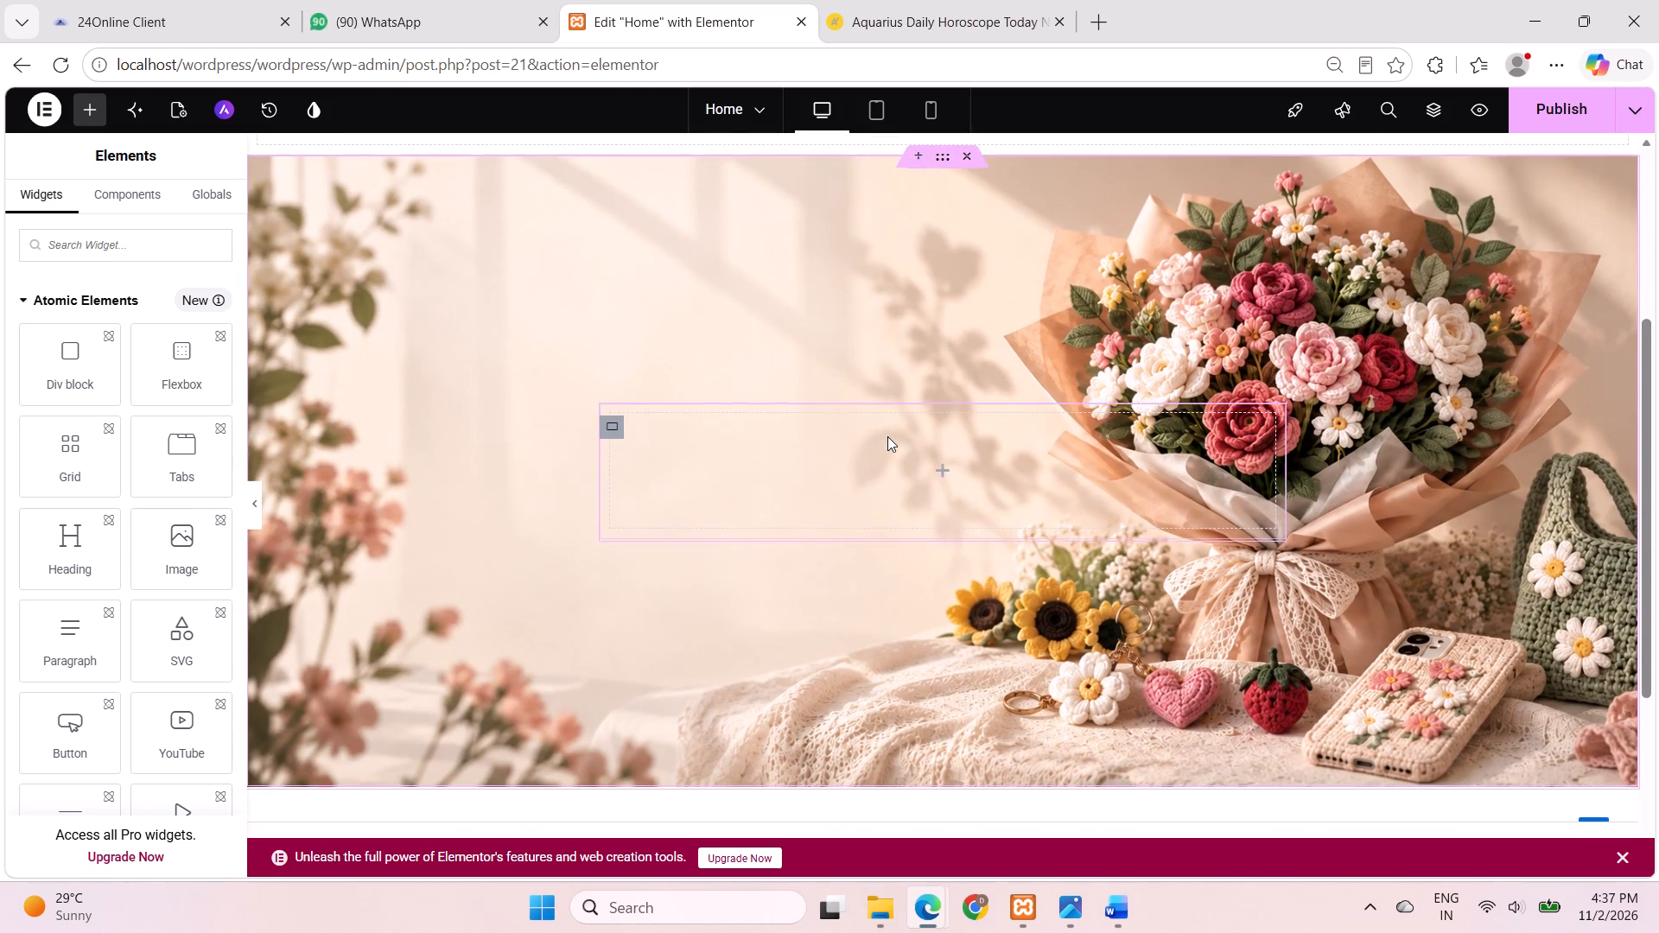
right_click(960, 491)
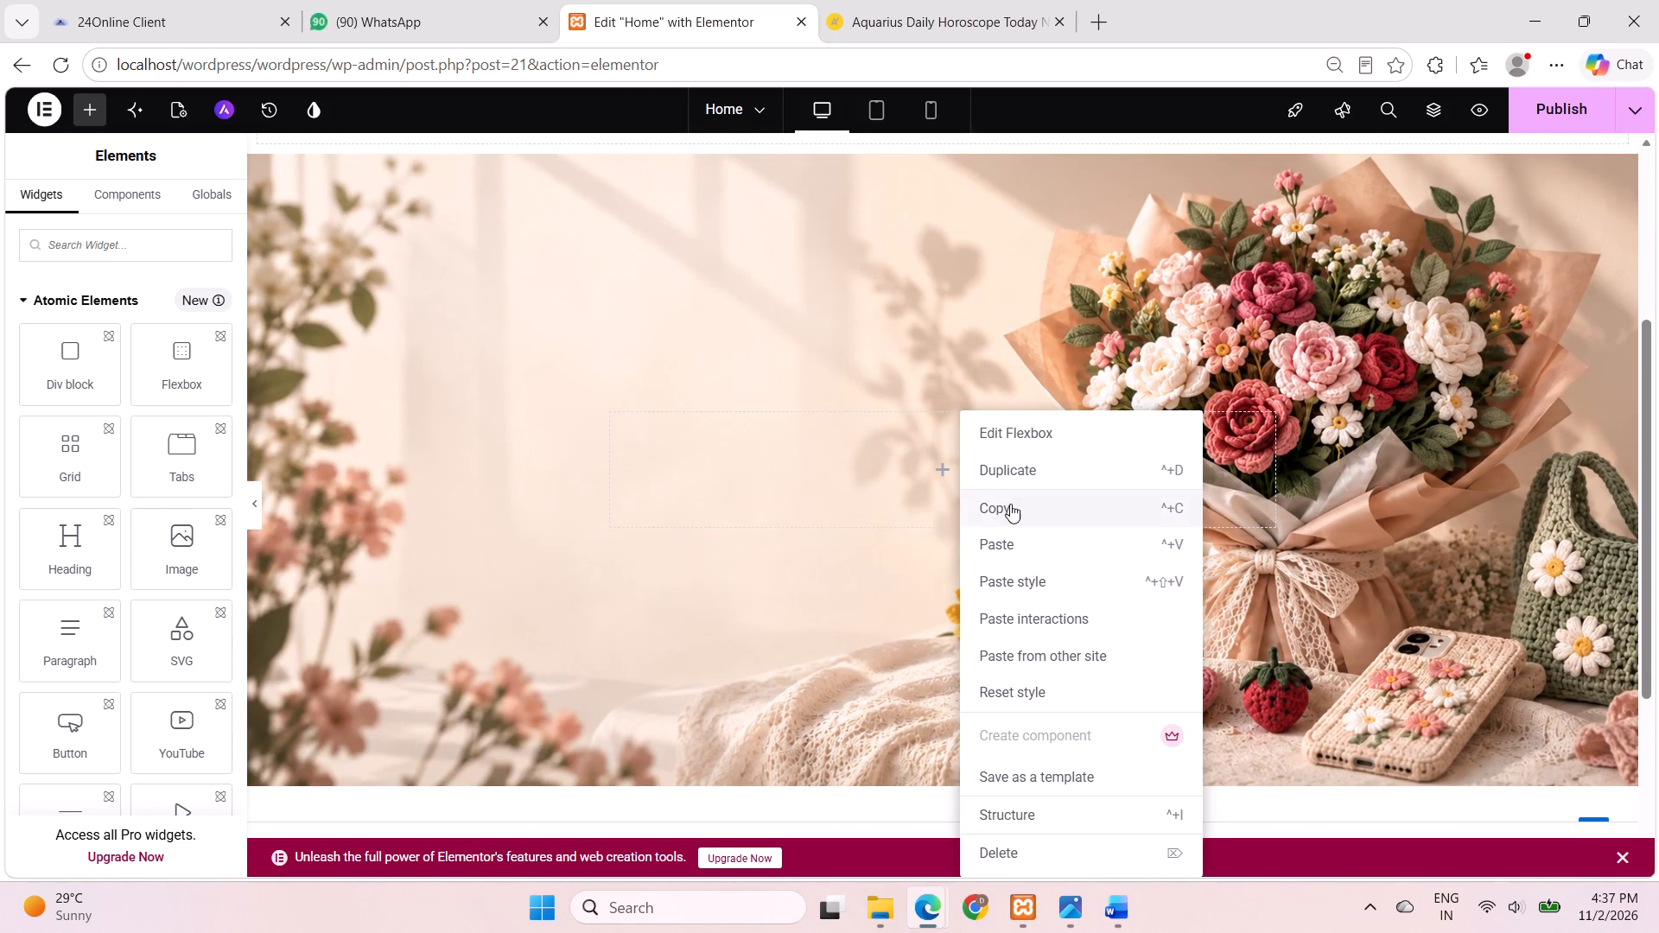
click(1021, 847)
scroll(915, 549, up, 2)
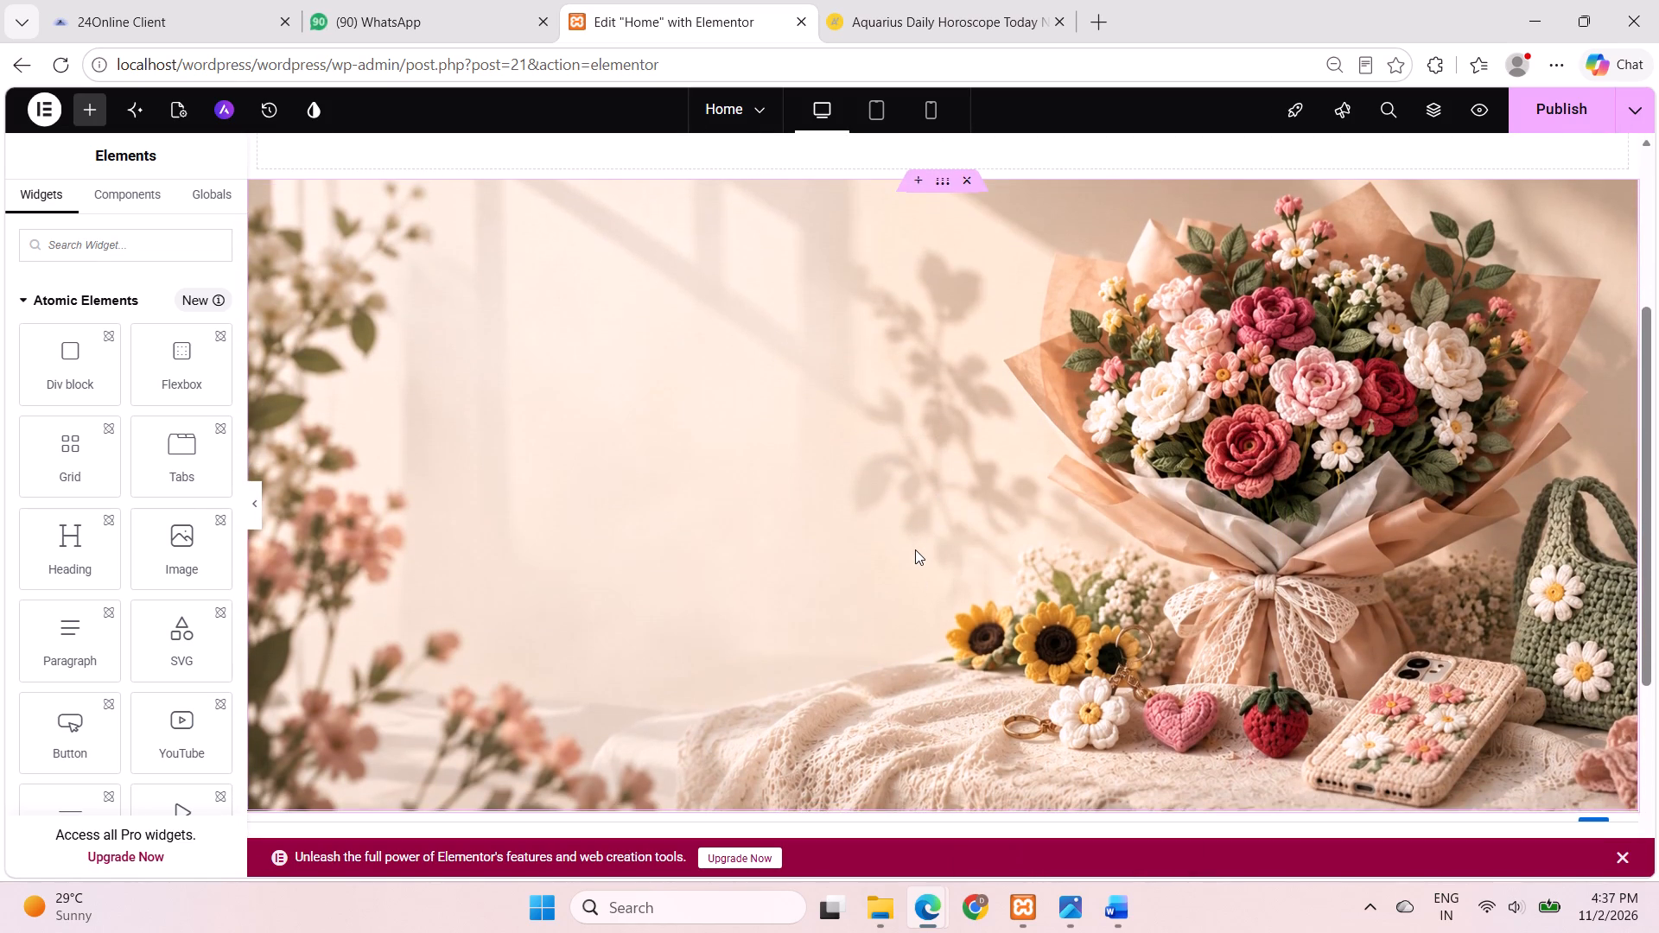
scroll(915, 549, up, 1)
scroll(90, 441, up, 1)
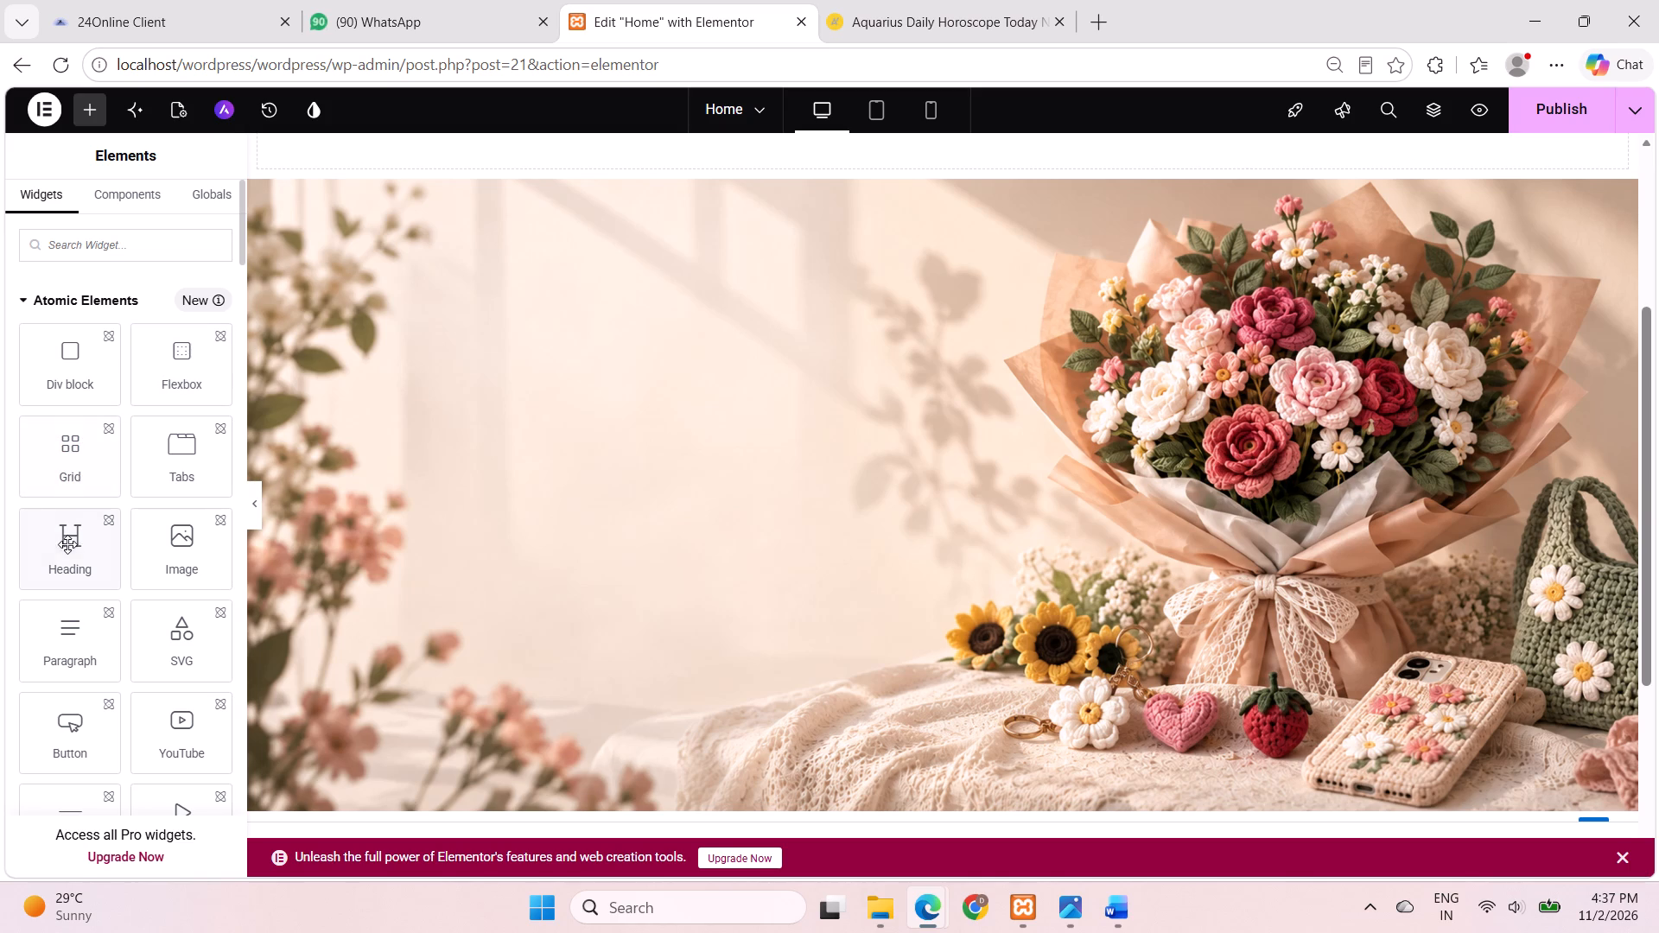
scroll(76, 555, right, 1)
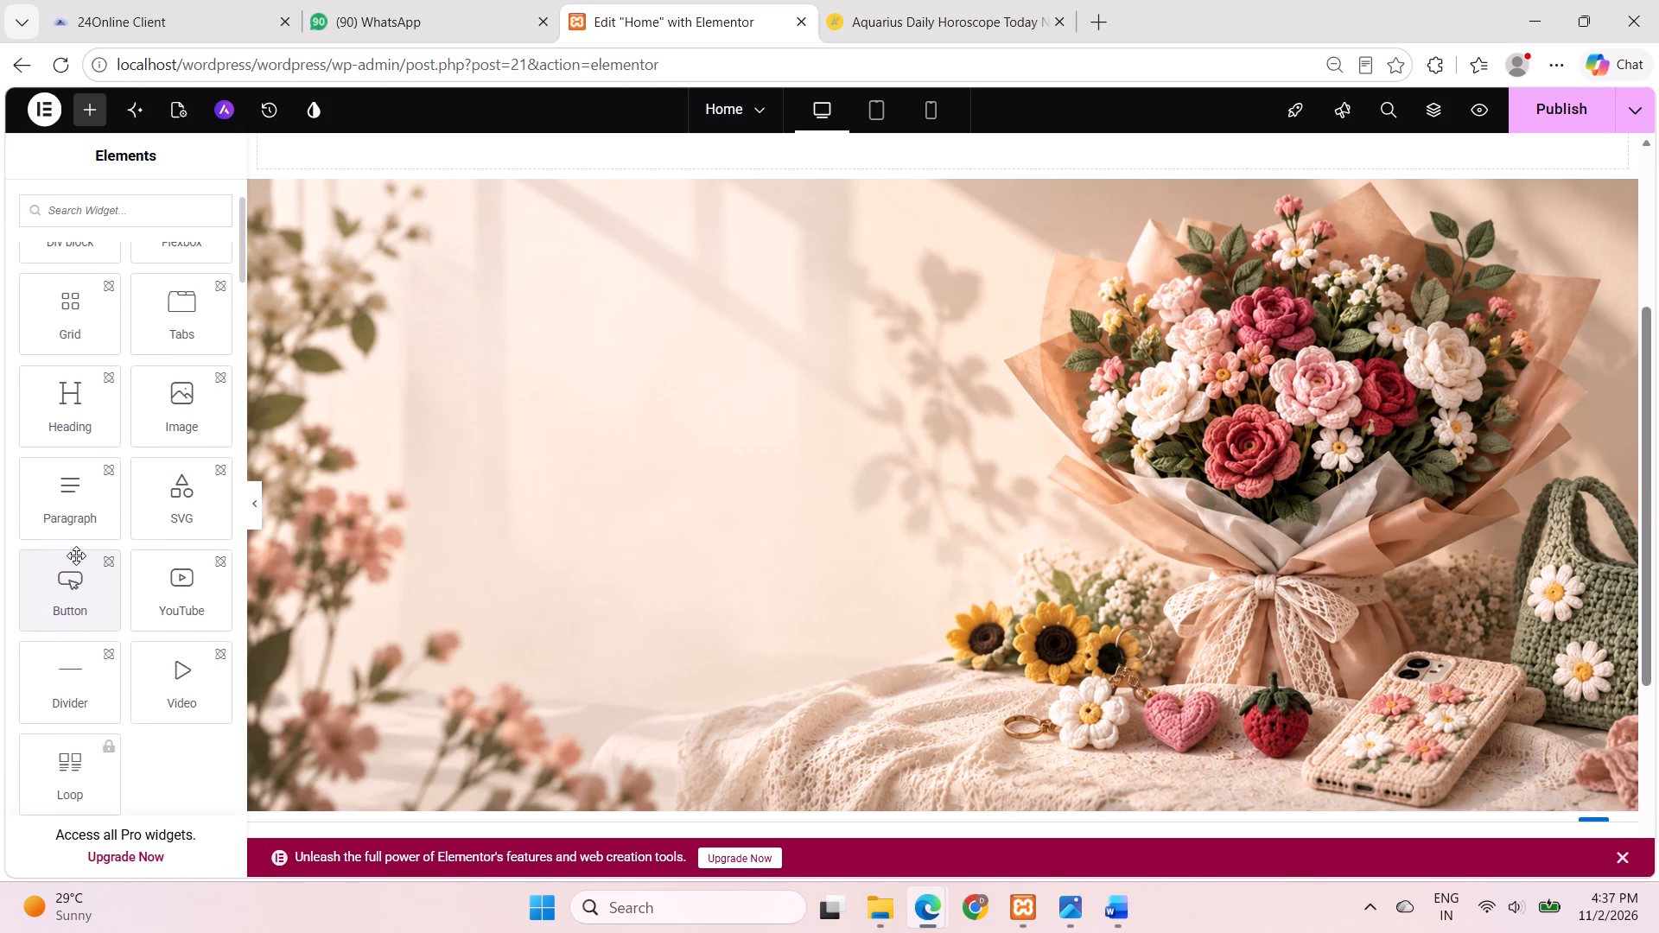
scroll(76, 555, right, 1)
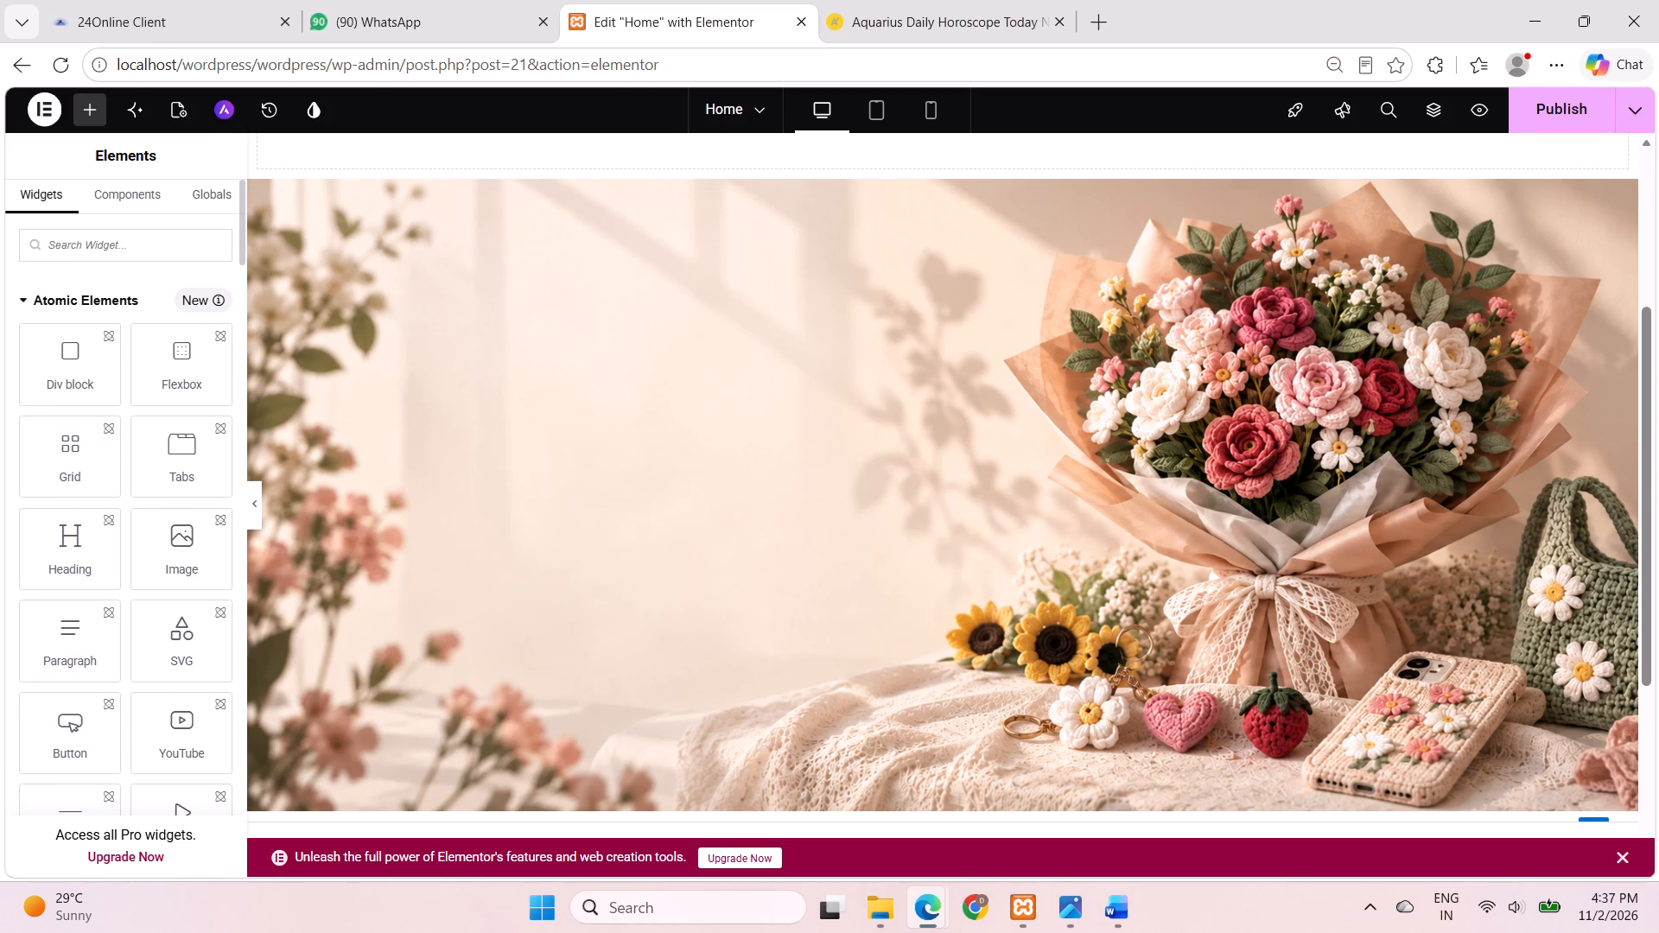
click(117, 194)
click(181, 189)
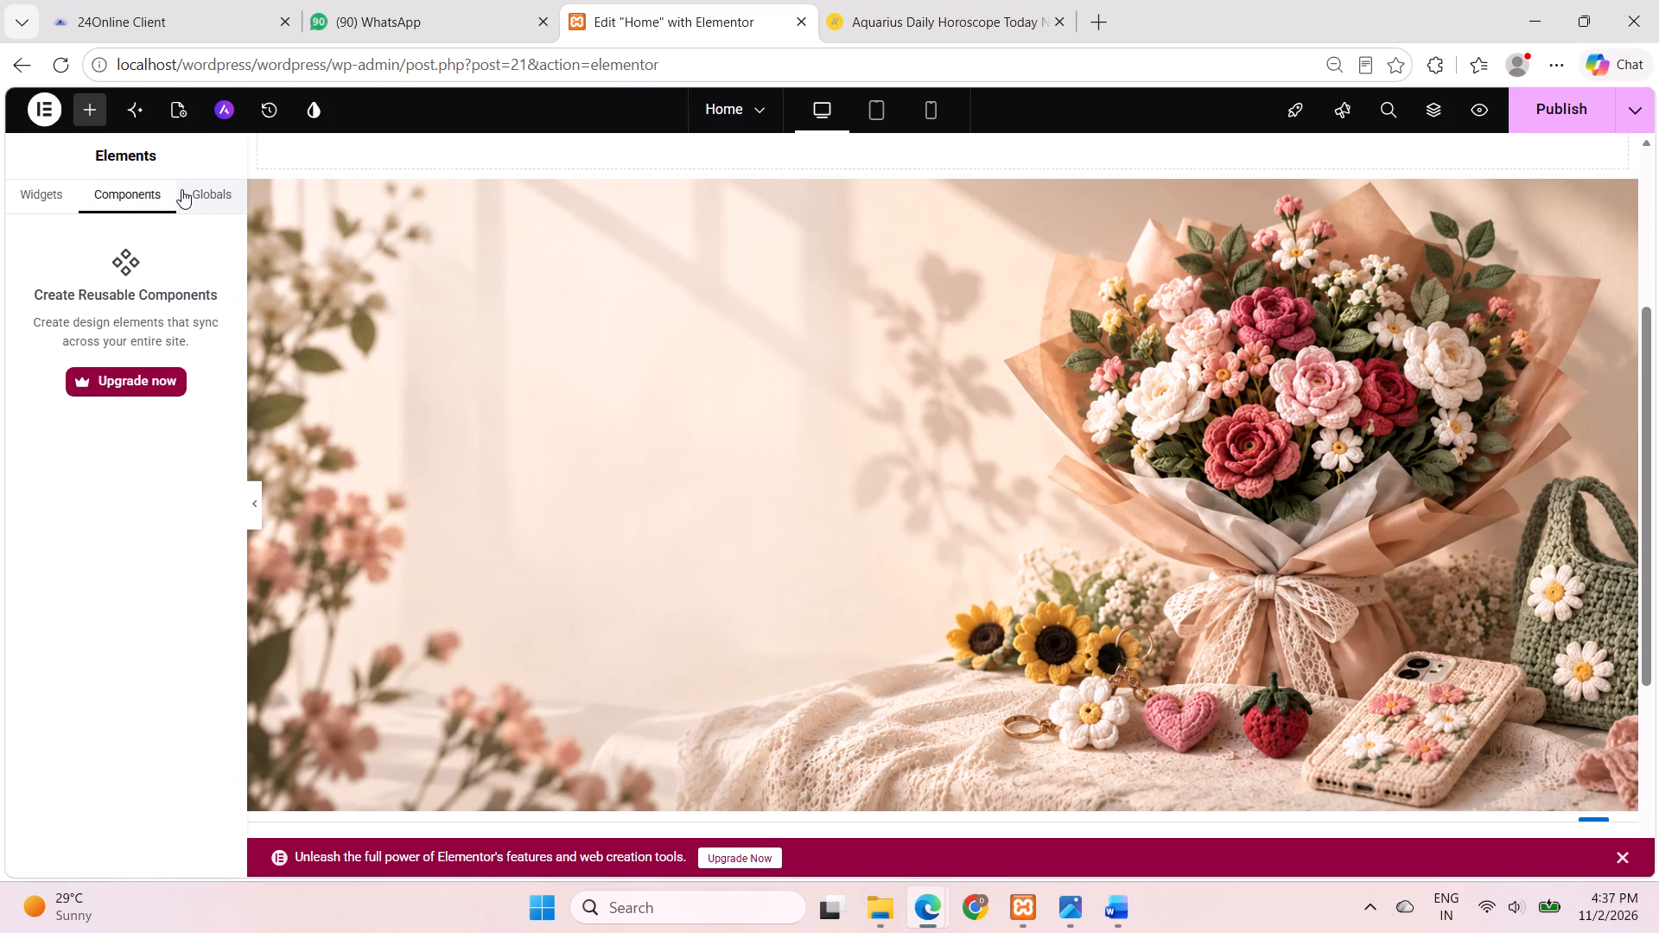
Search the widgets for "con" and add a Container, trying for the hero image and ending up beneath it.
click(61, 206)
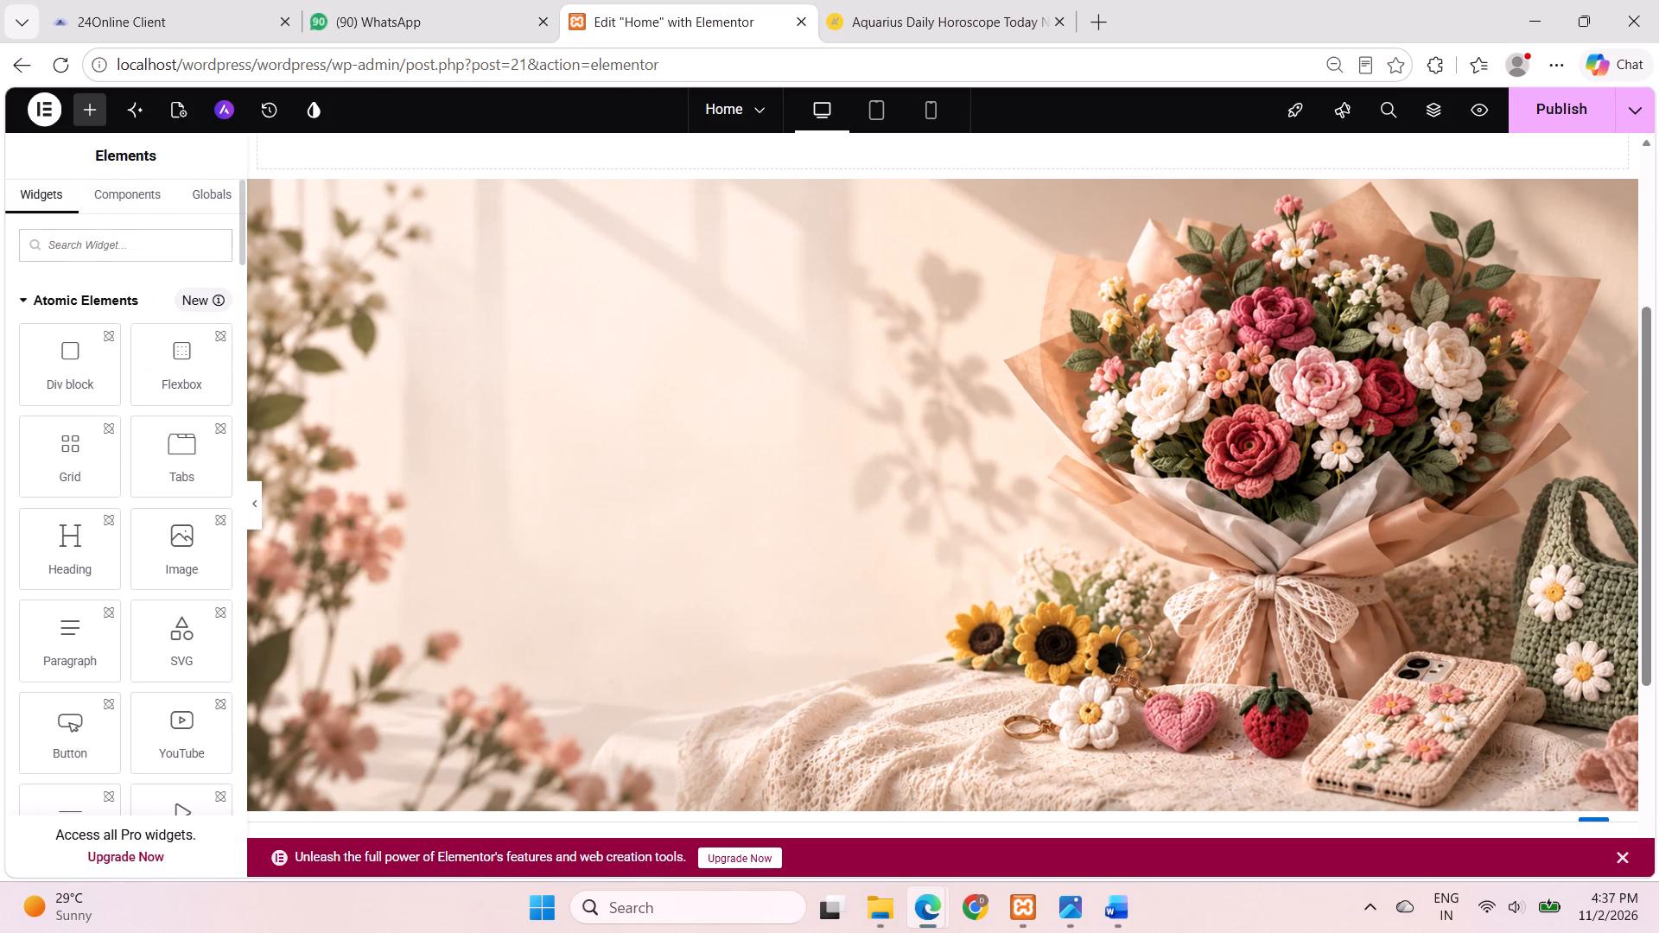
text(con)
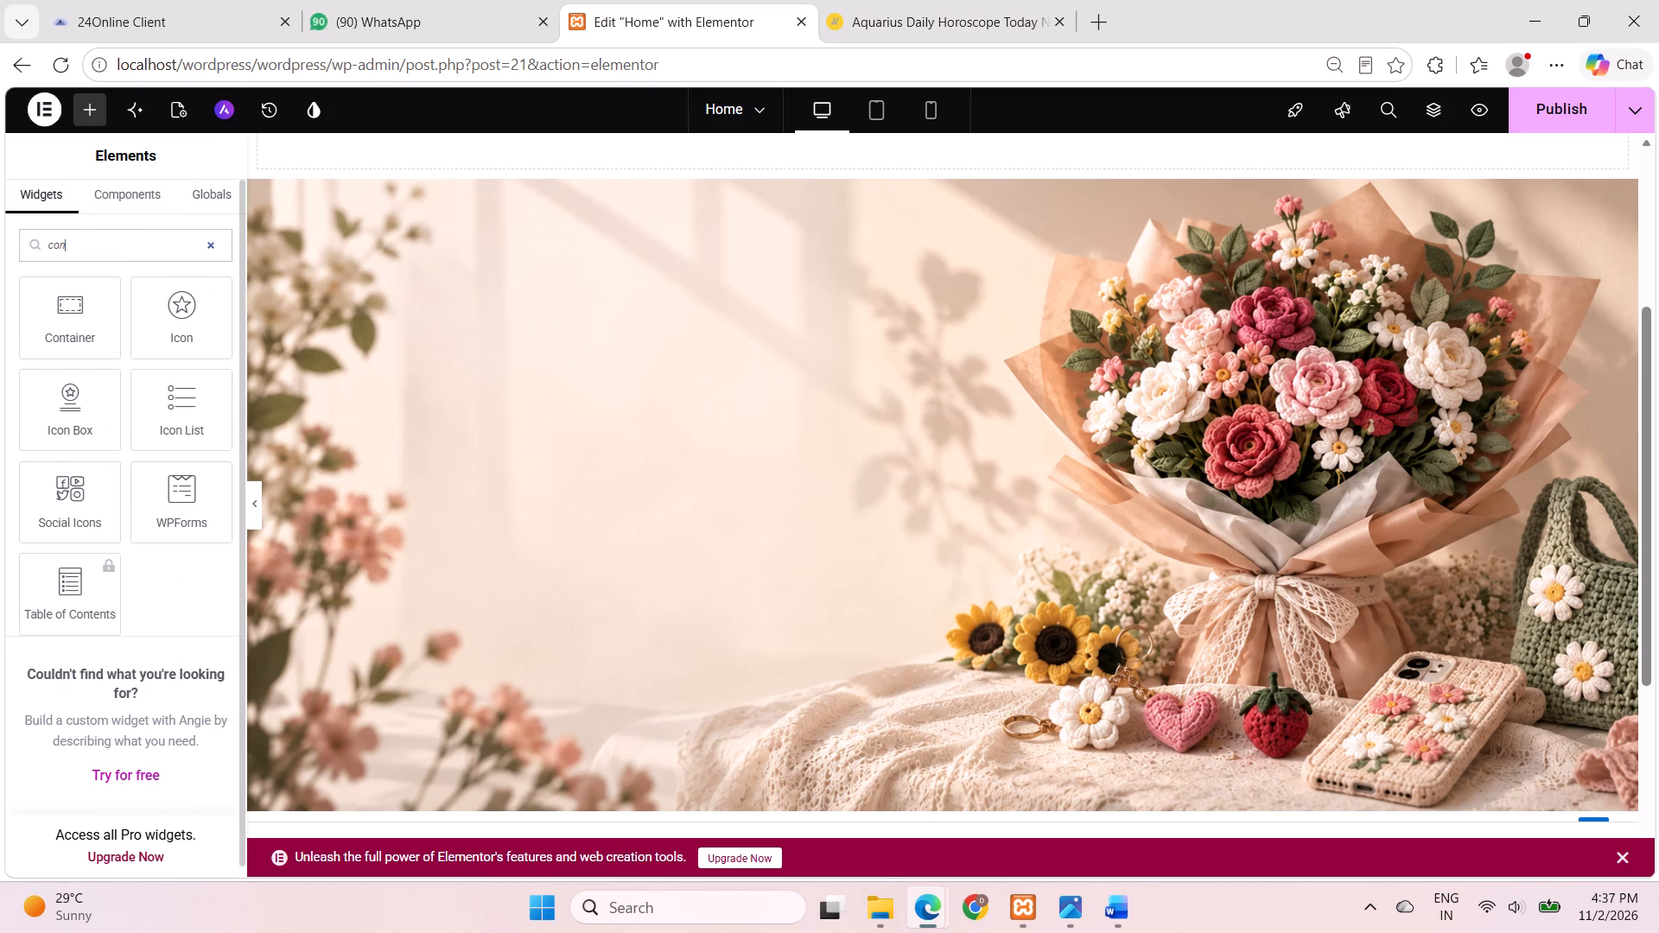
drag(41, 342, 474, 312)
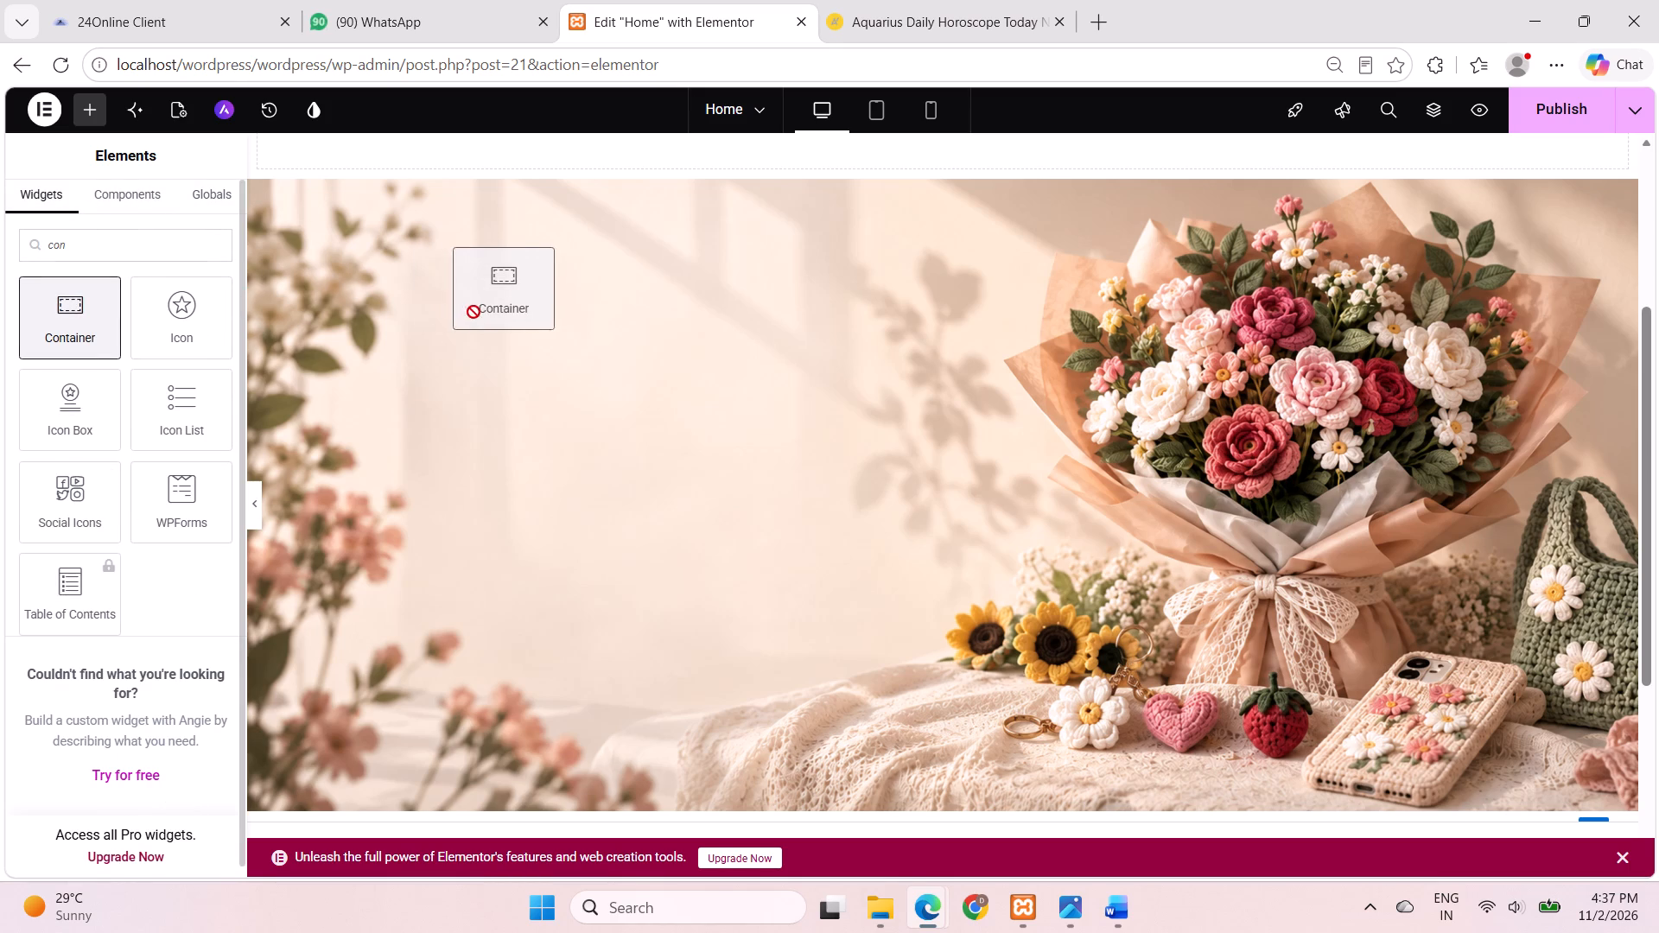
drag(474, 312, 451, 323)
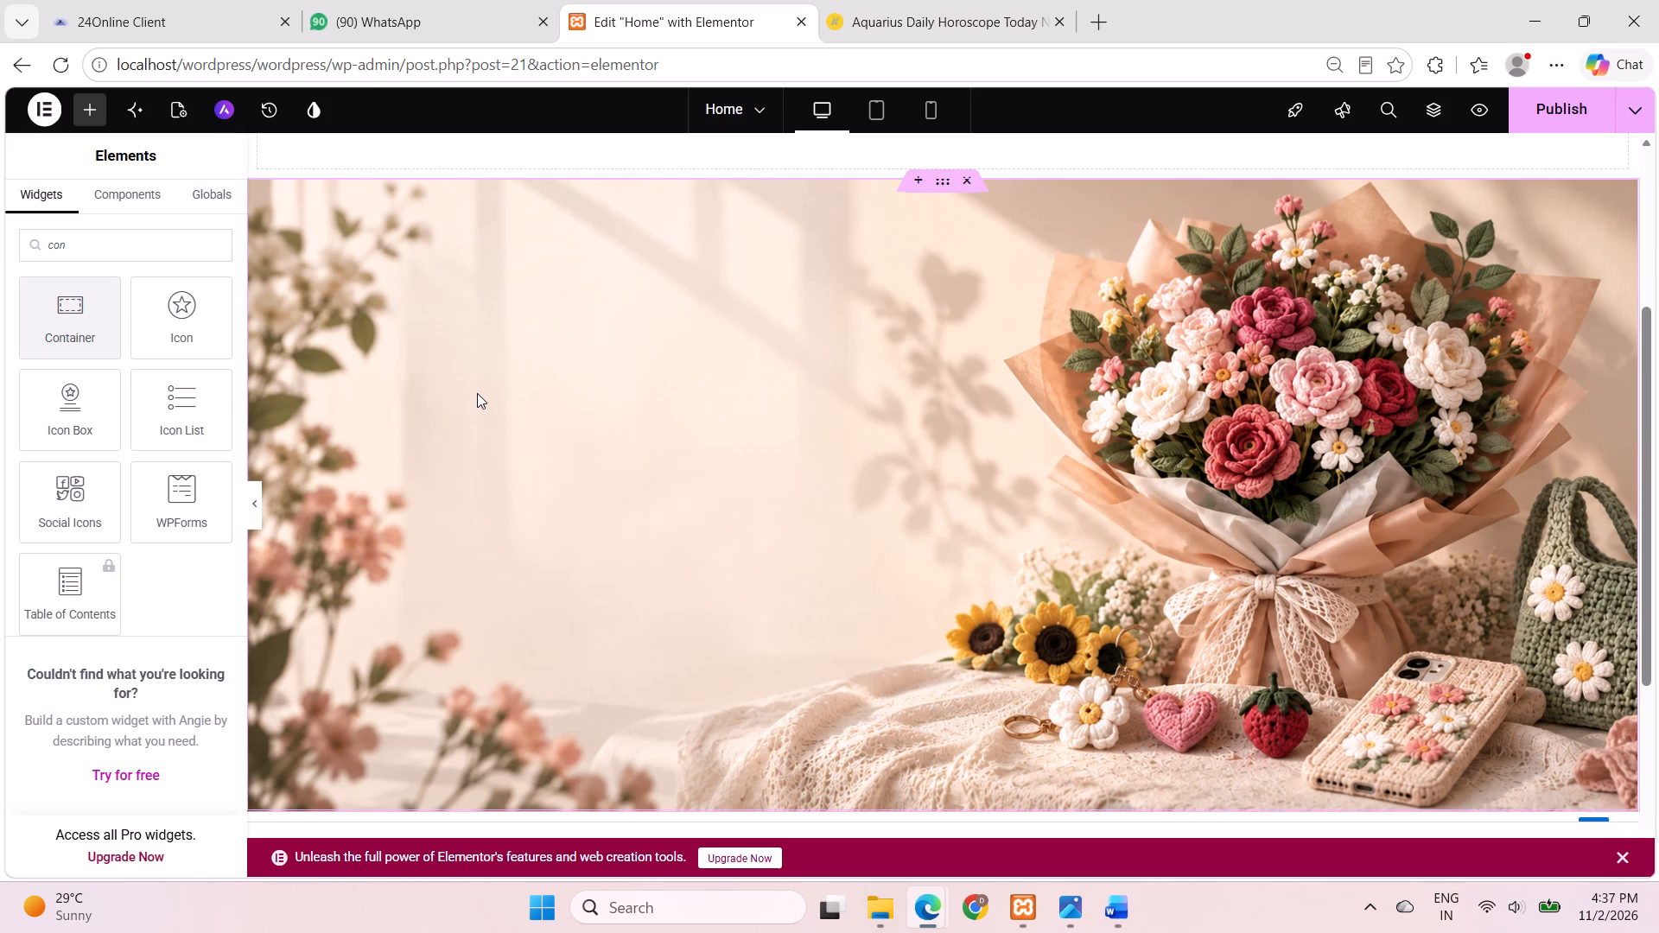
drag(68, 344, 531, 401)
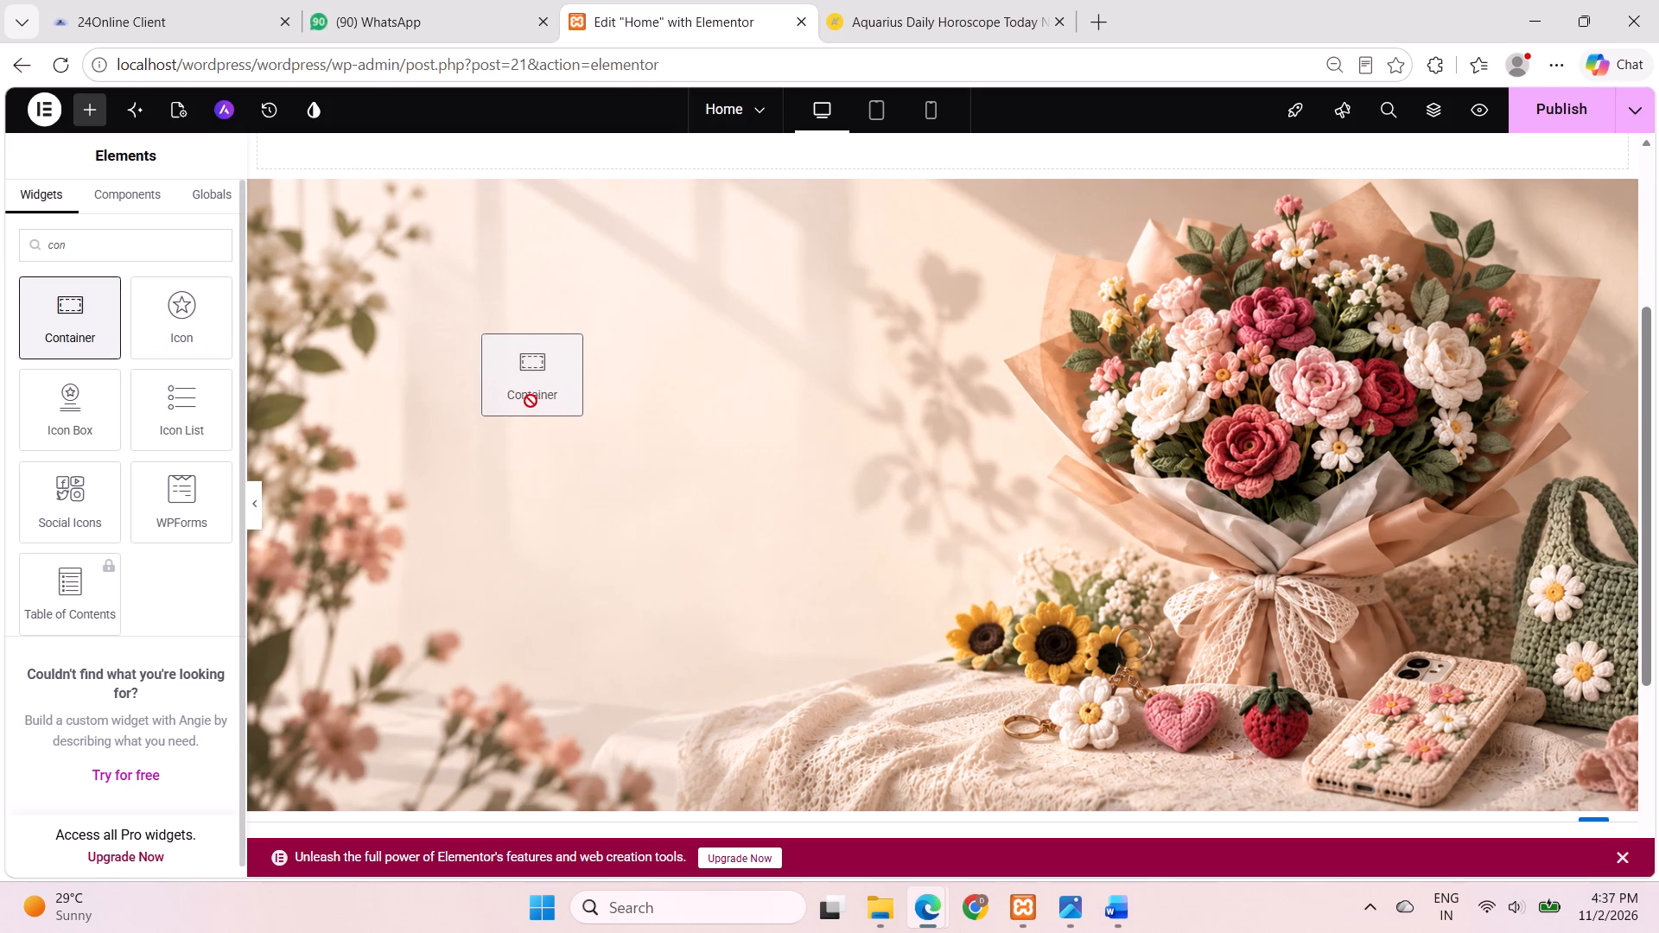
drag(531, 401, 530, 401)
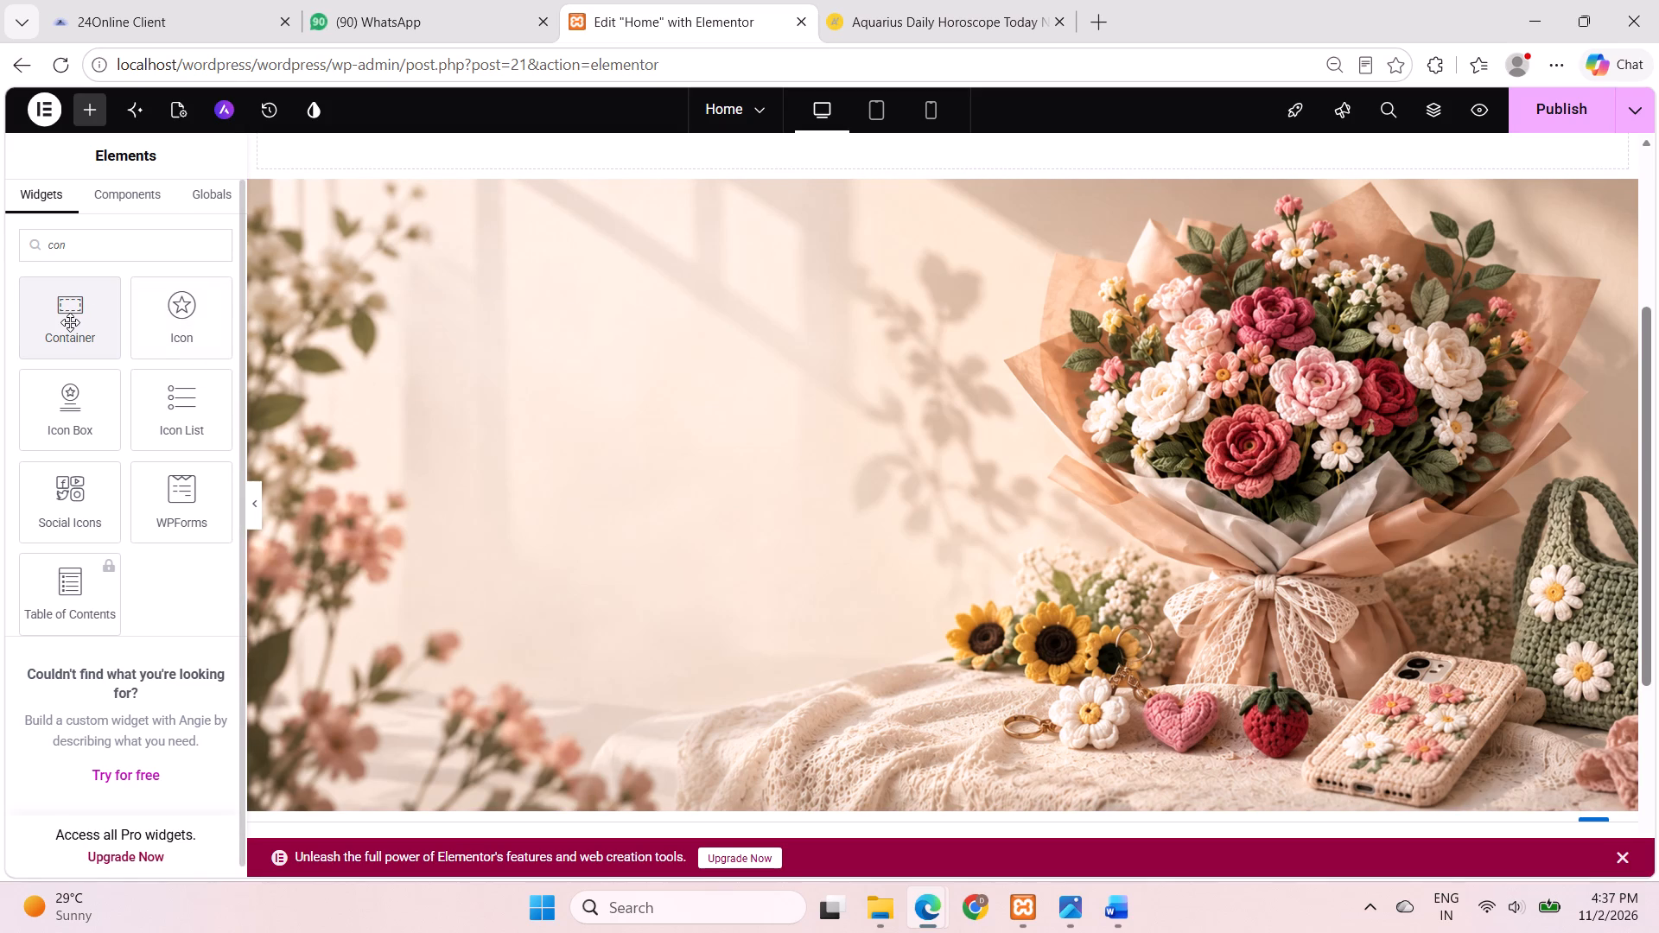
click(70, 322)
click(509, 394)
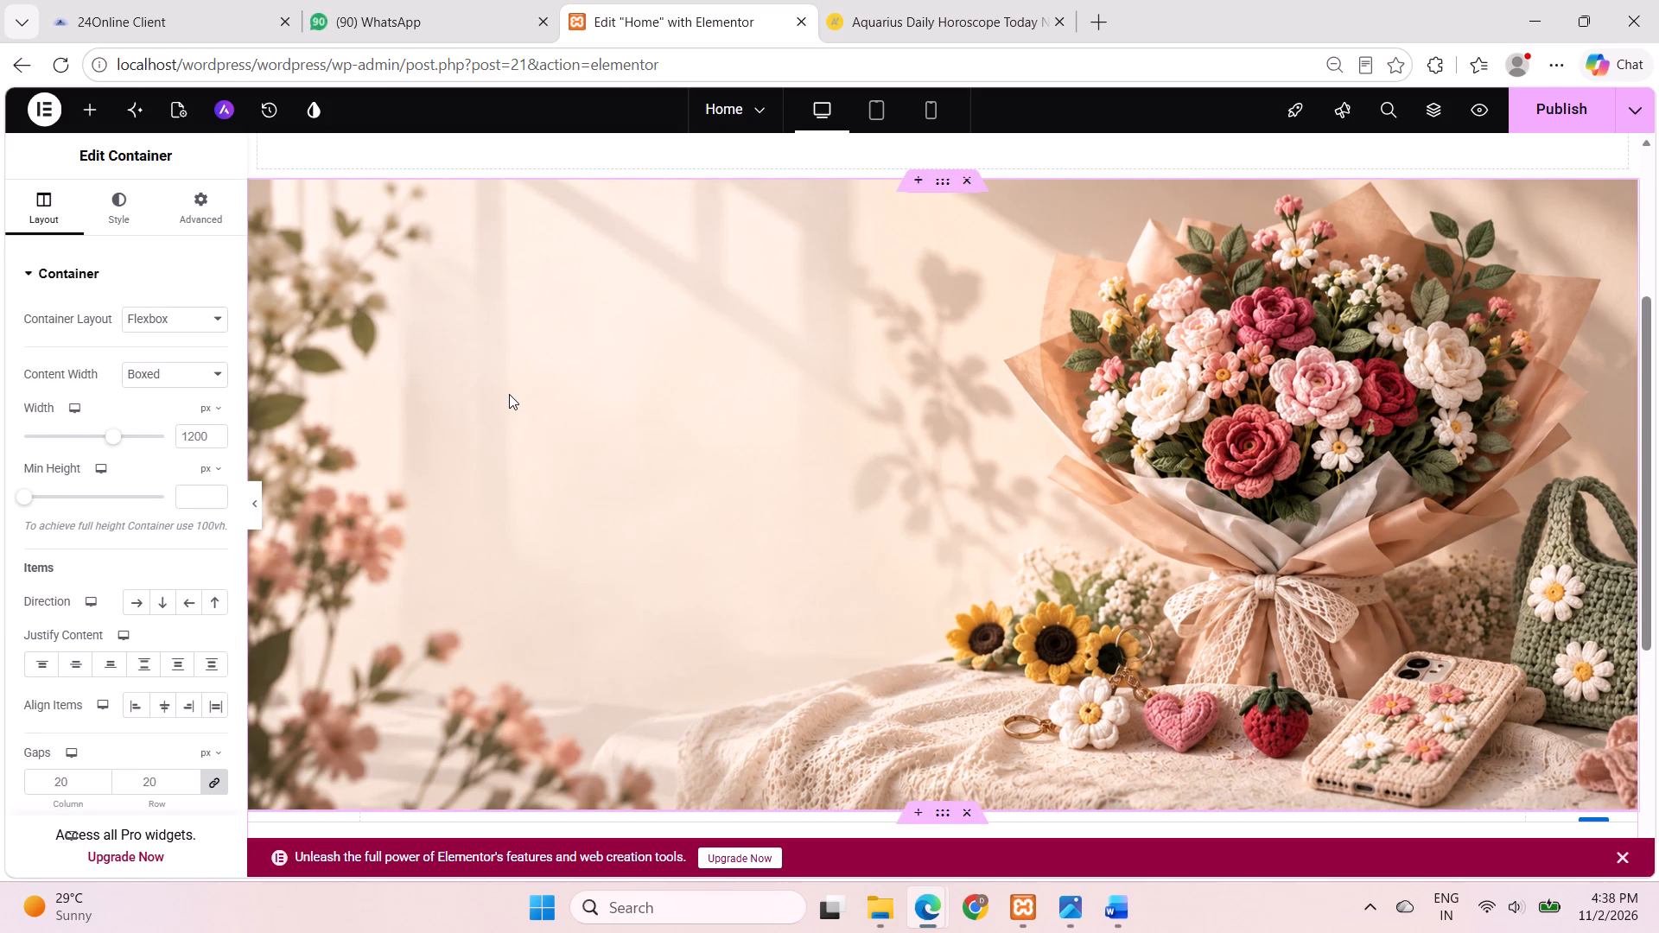
Look through the new container's layout and style settings for its width, background and item alignment options.
scroll(709, 477, down, 1)
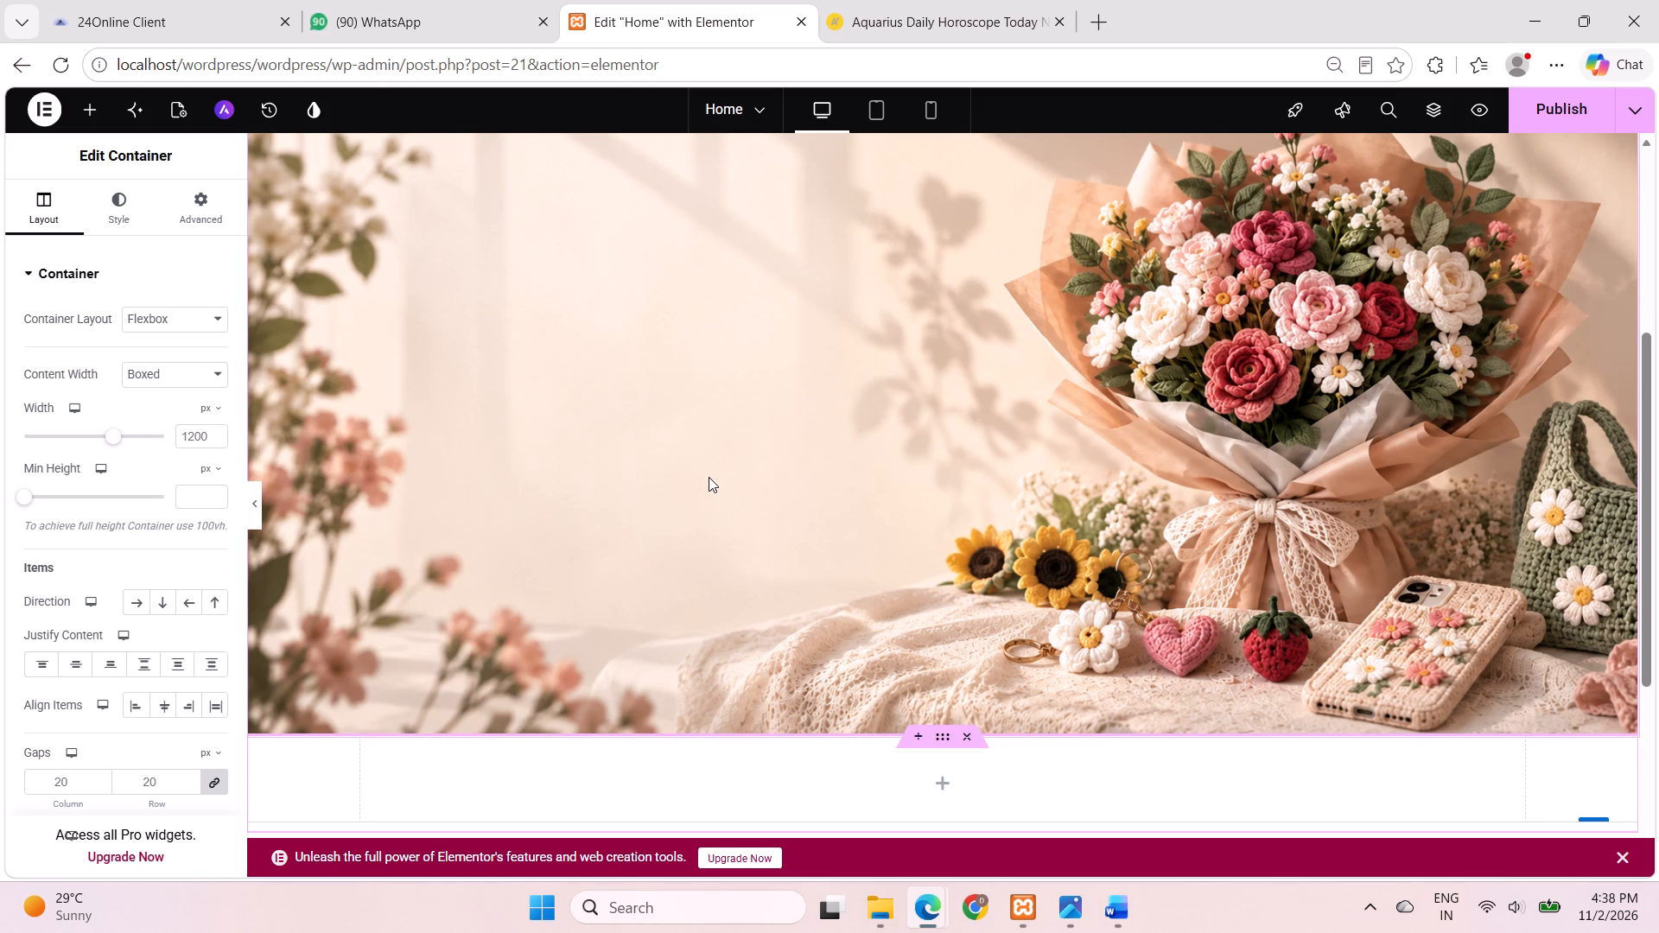
scroll(709, 477, down, 1)
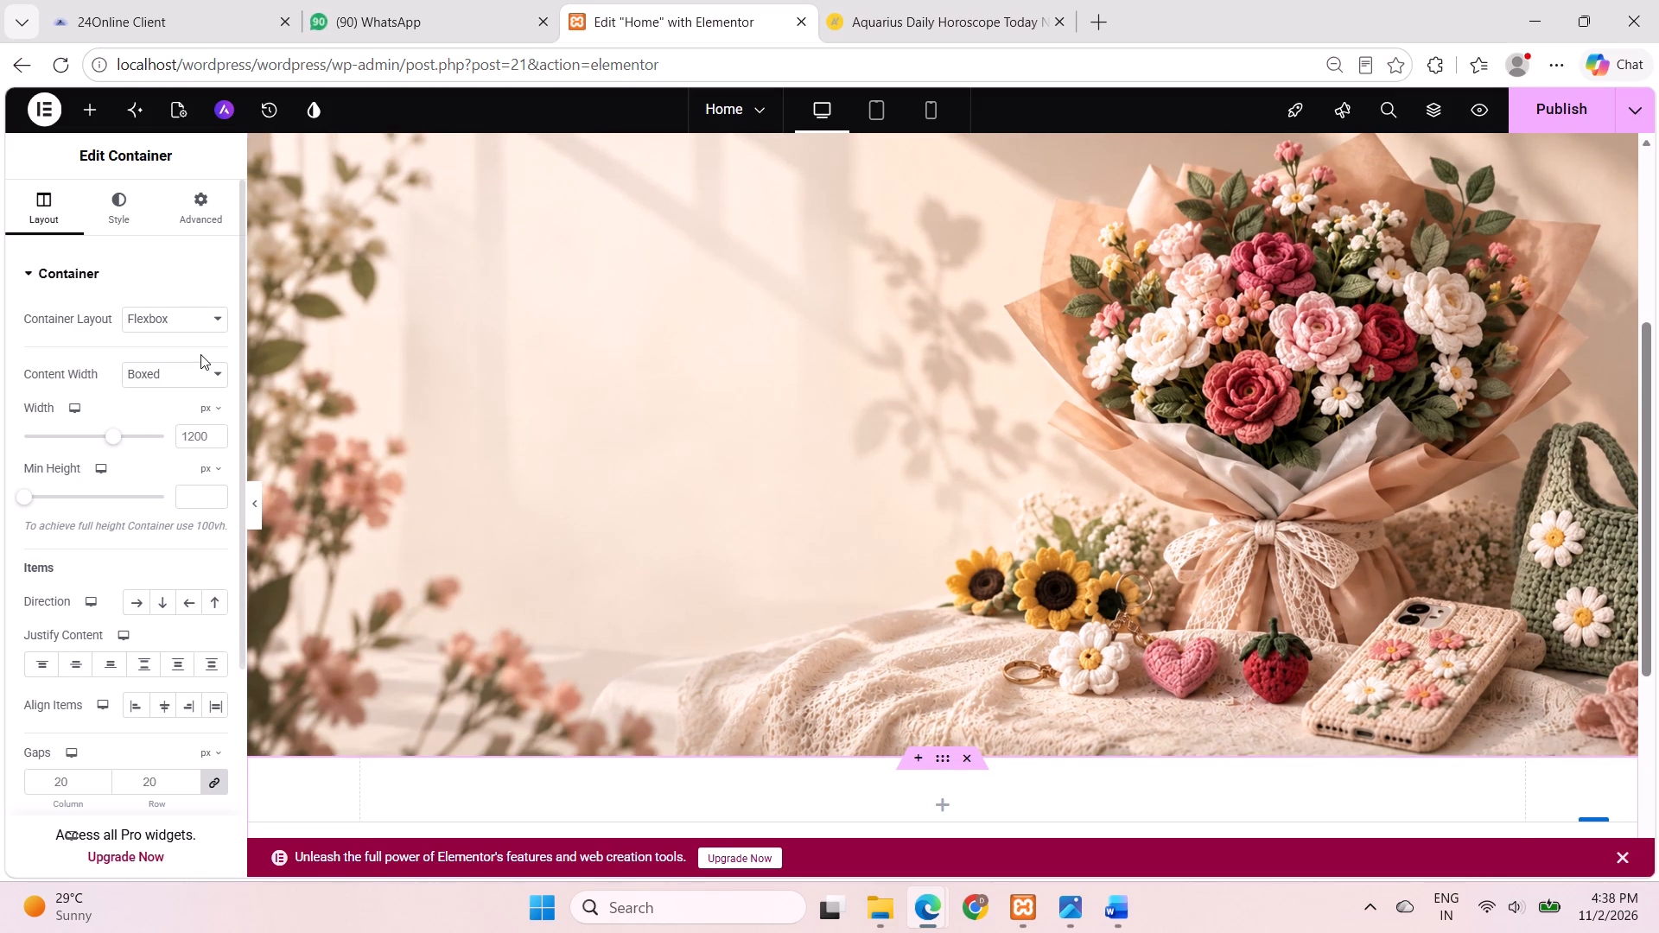
scroll(200, 354, up, 1)
click(129, 211)
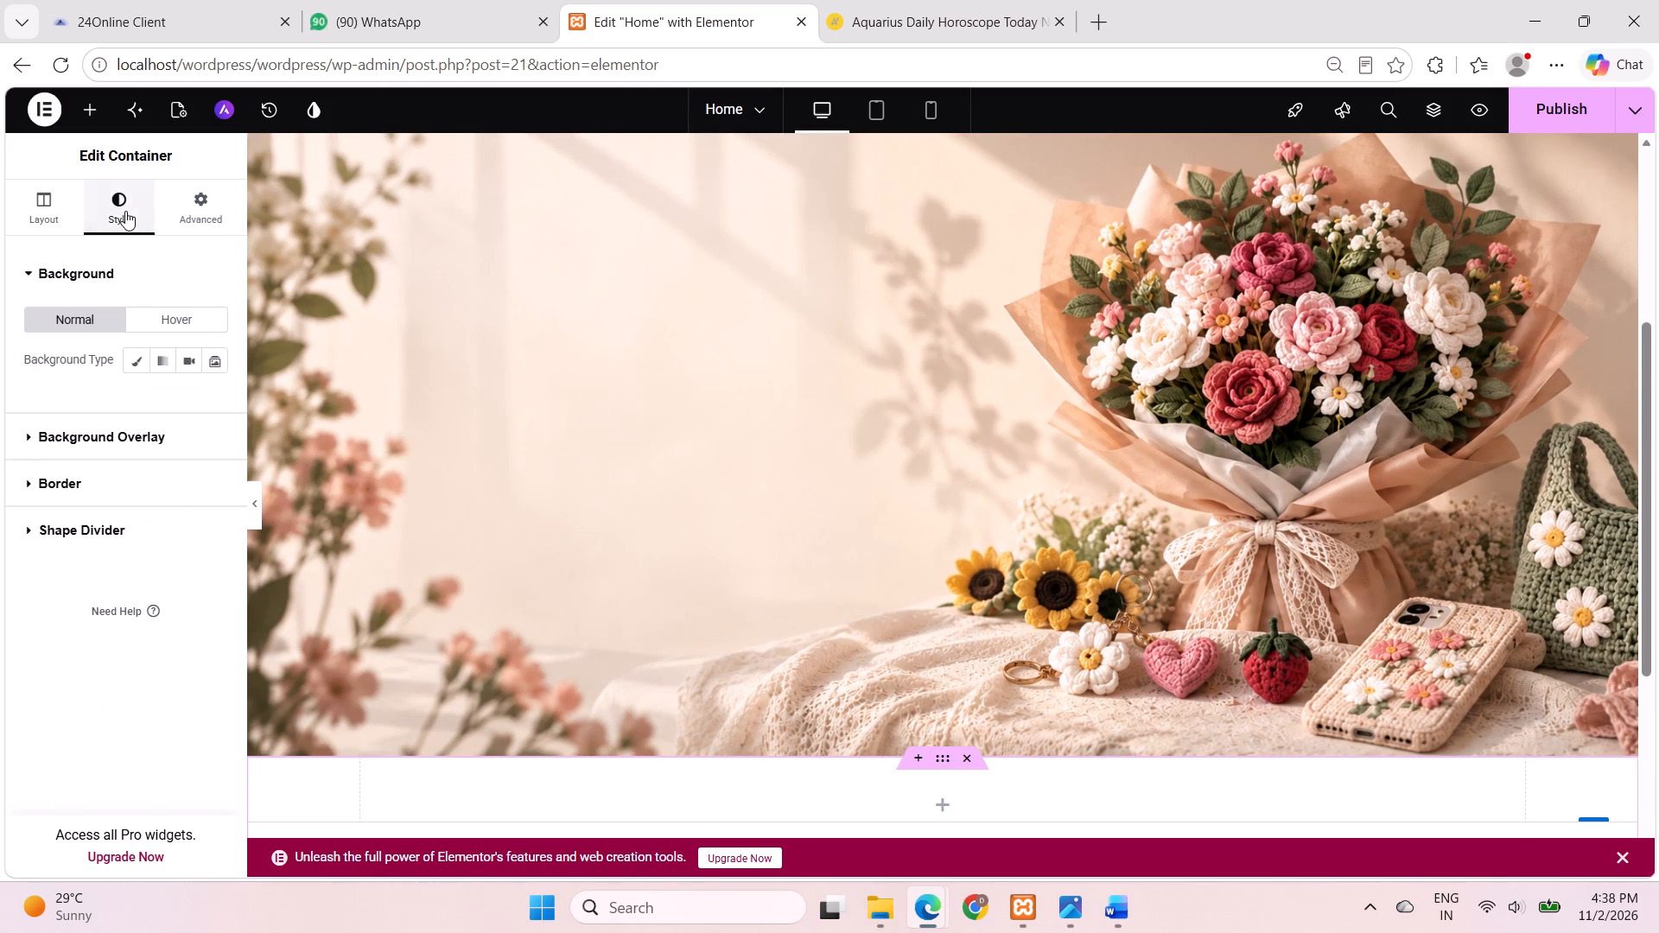
click(63, 209)
click(23, 269)
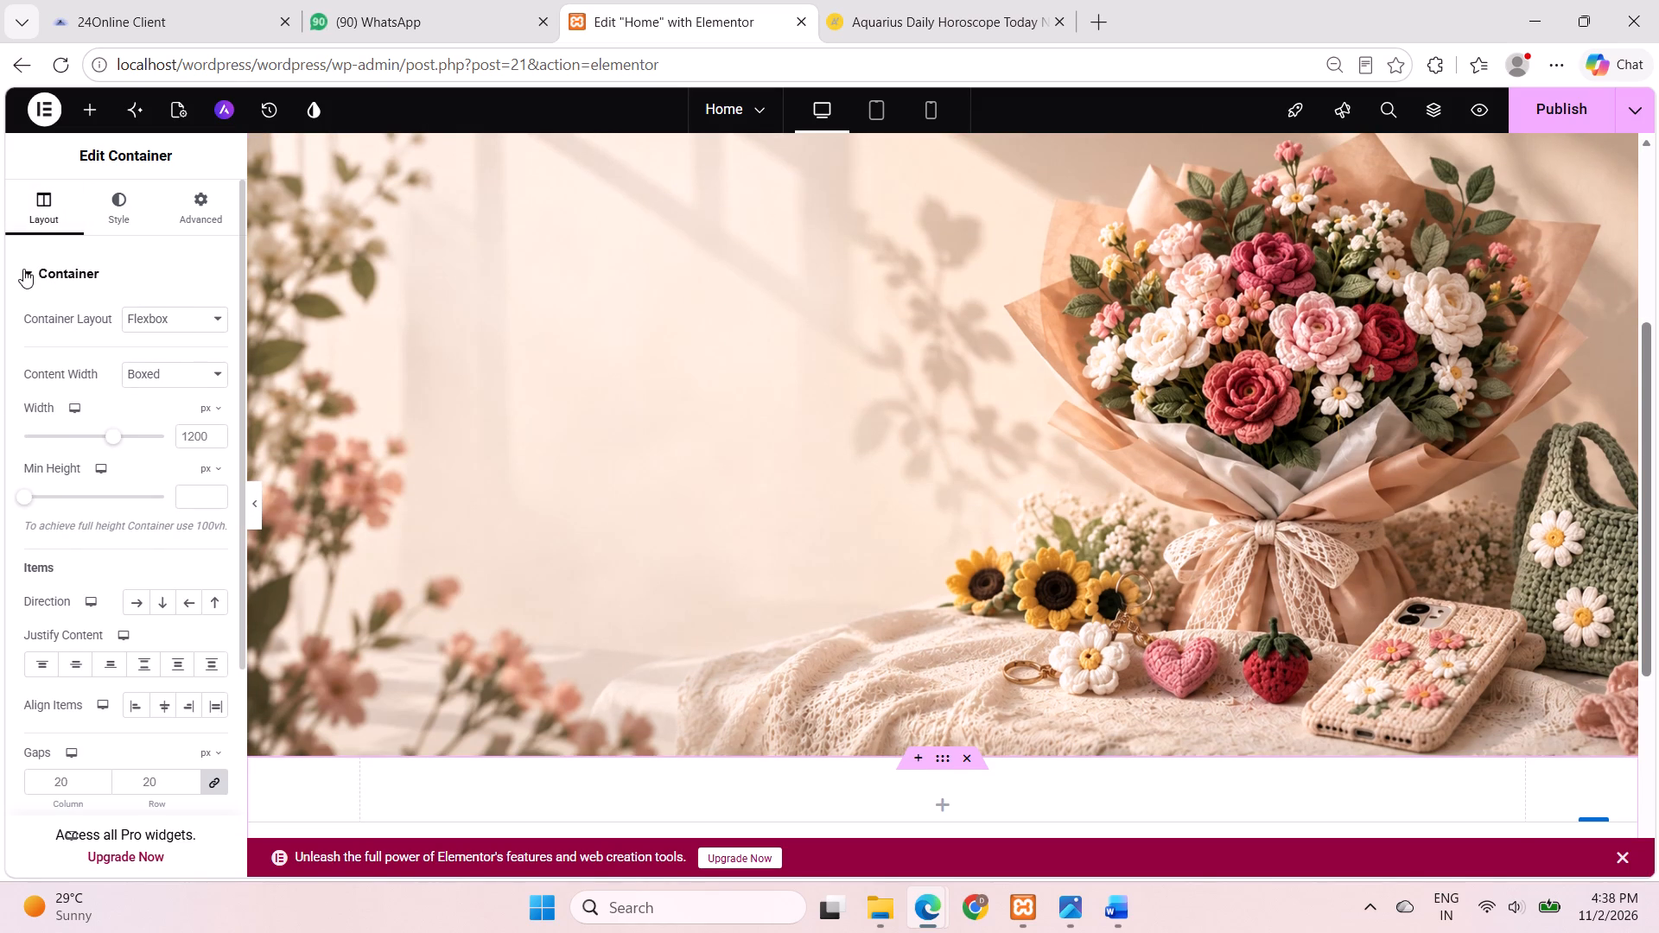
click(41, 270)
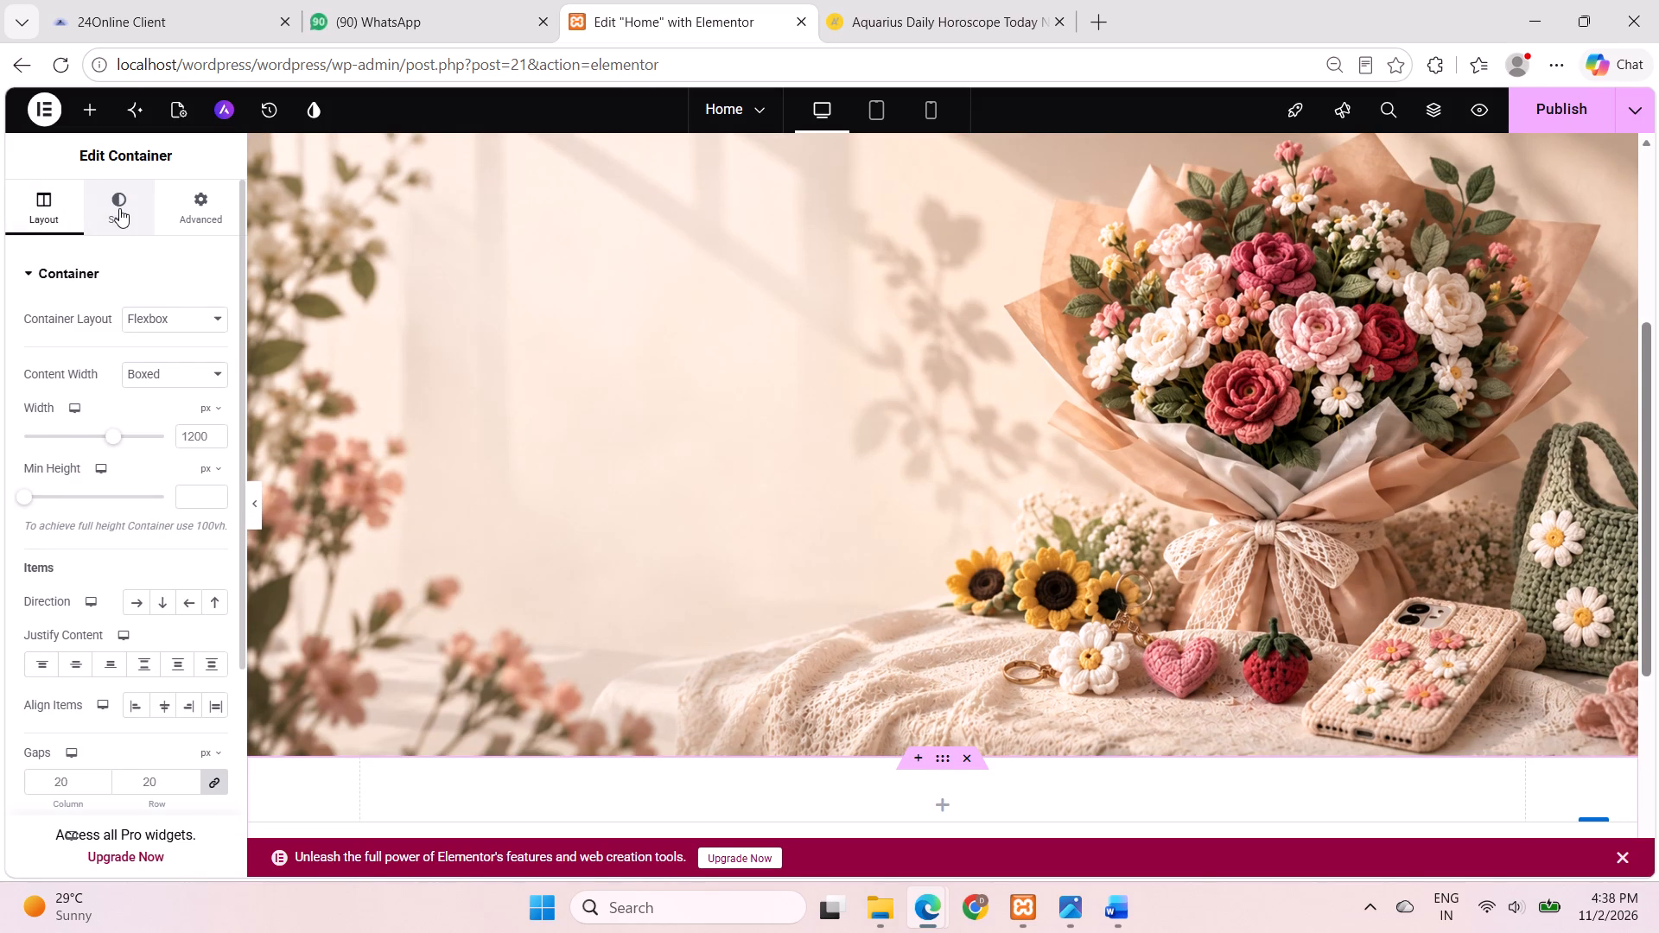
click(119, 208)
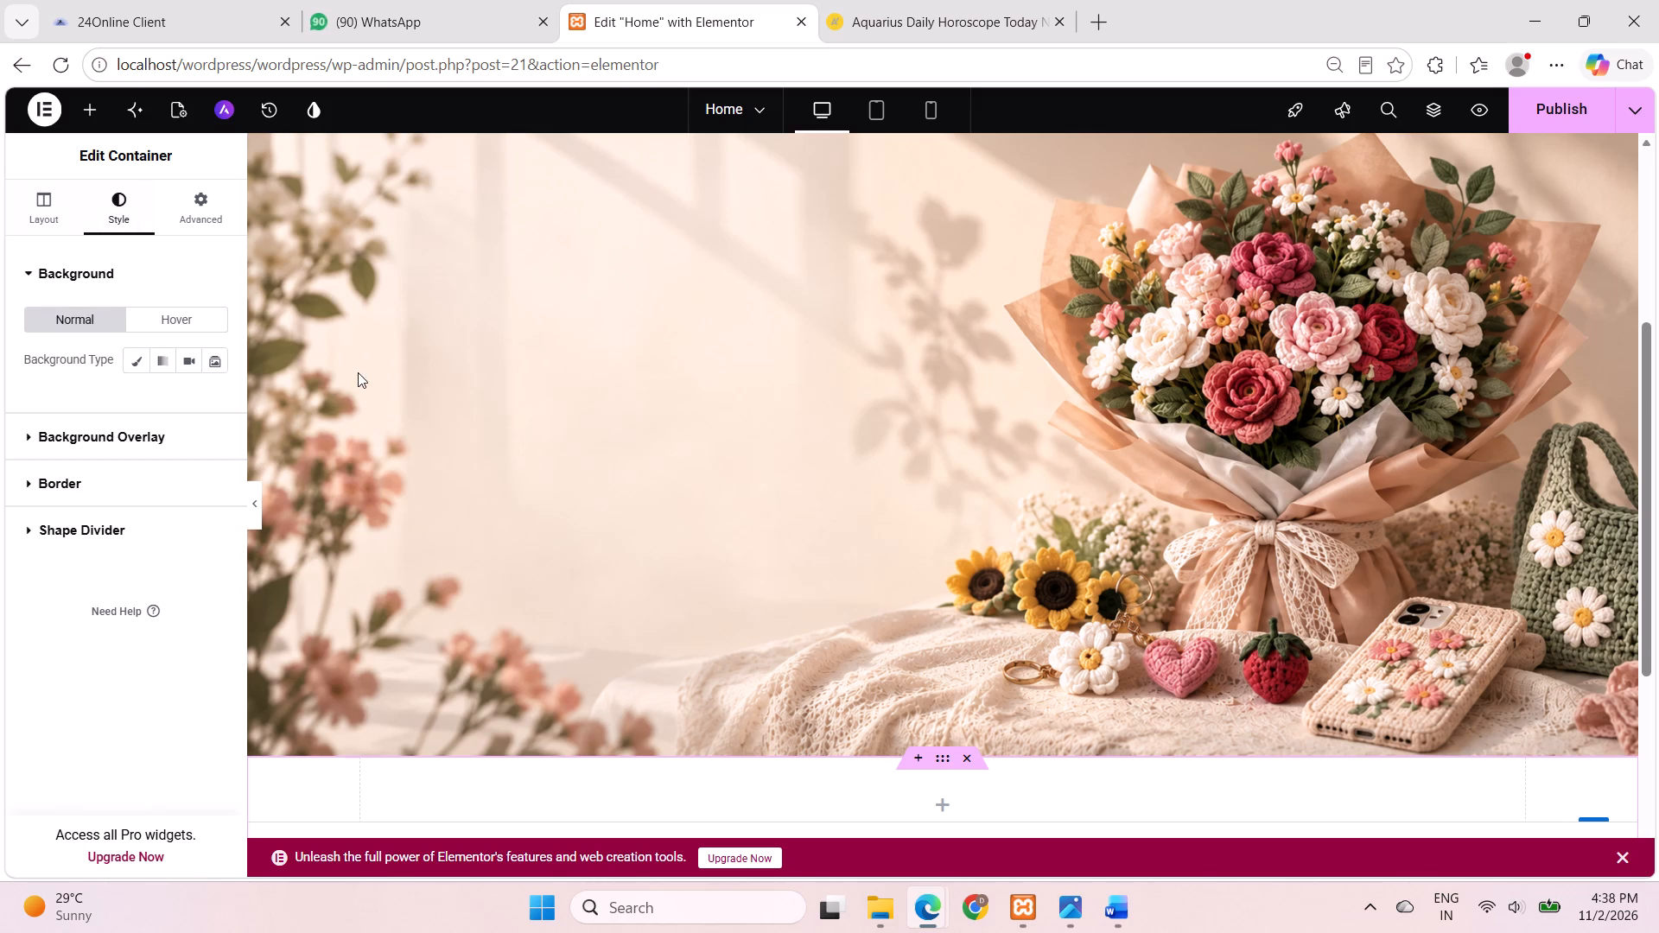
click(420, 379)
scroll(420, 379, up, 1)
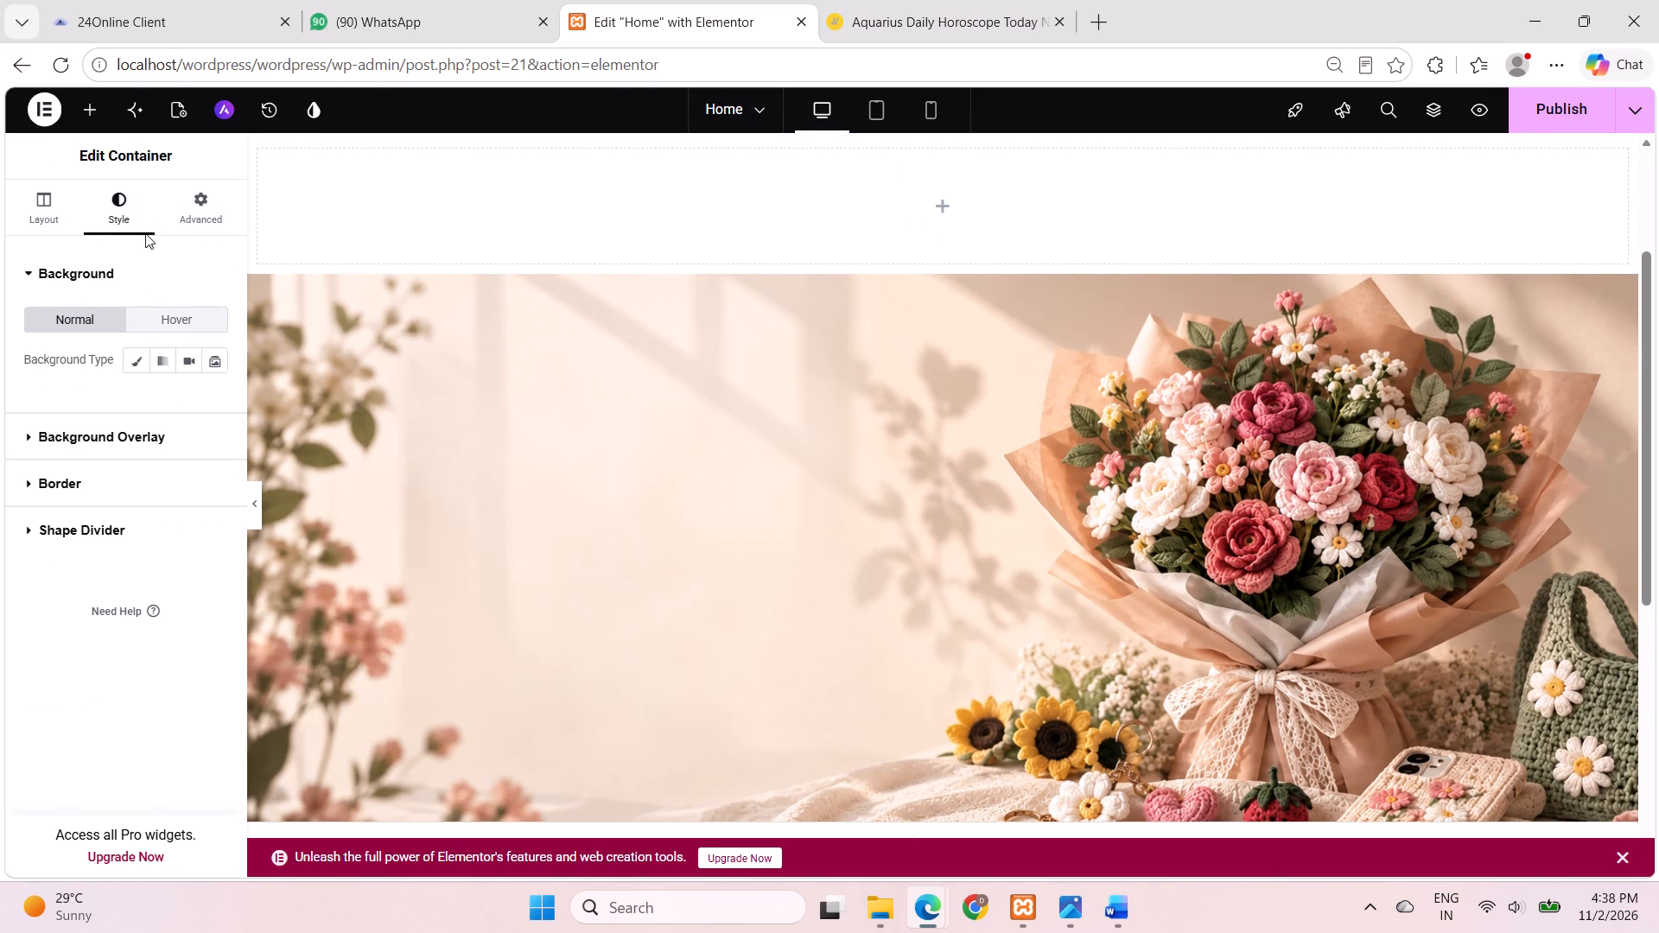
click(12, 54)
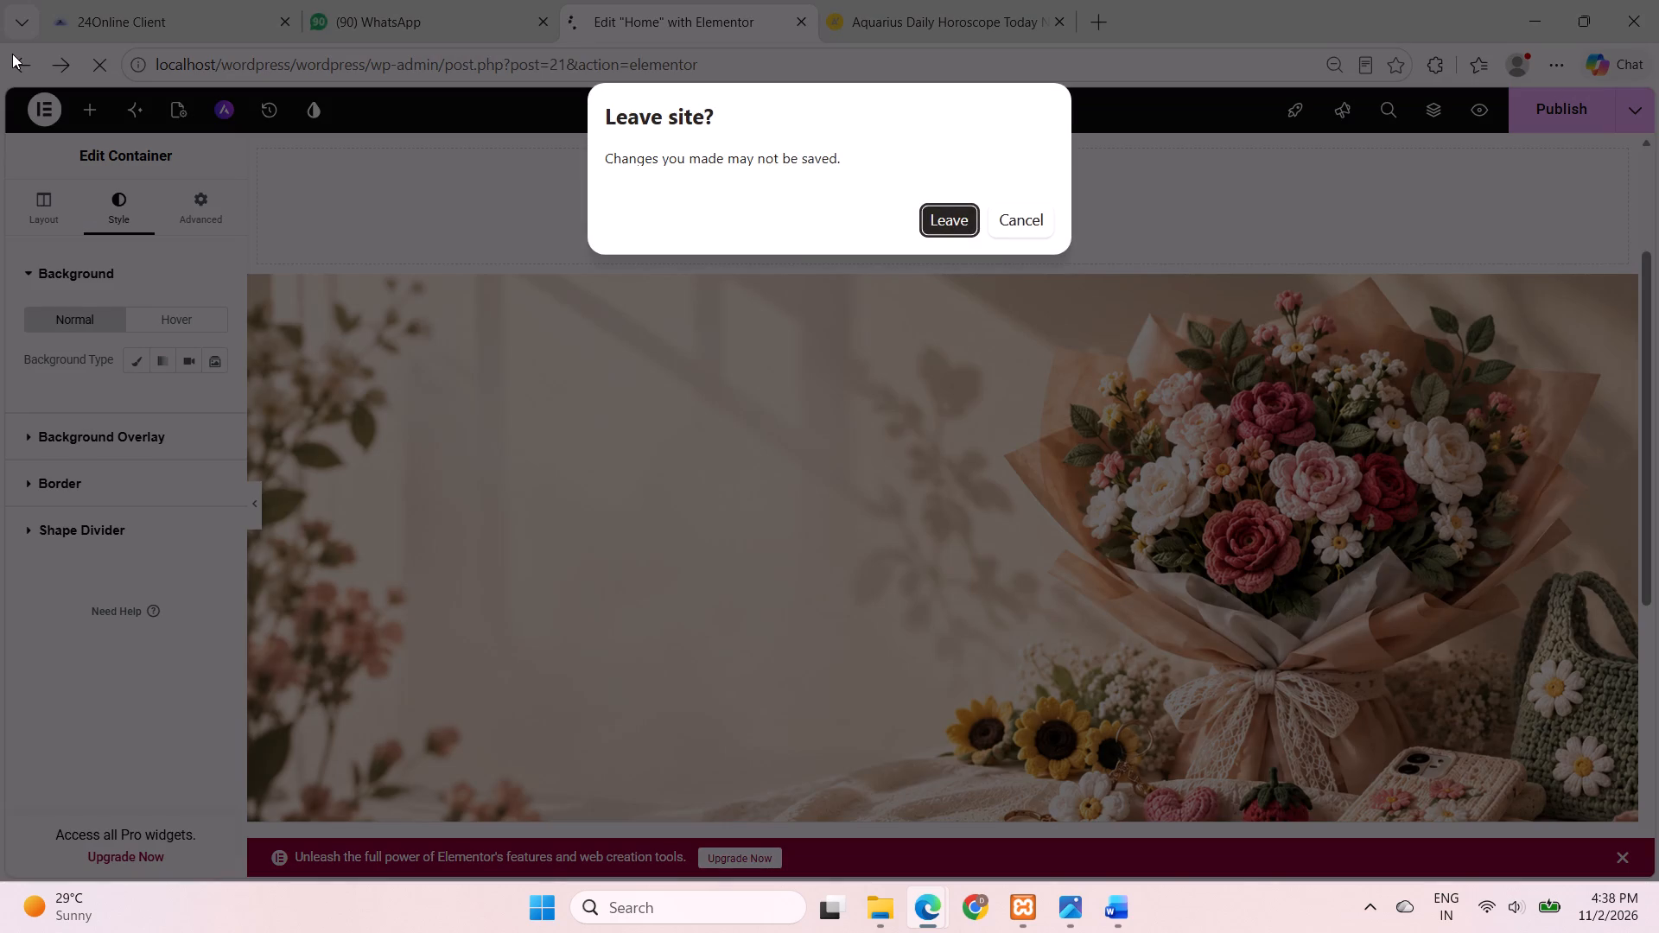
click(1046, 225)
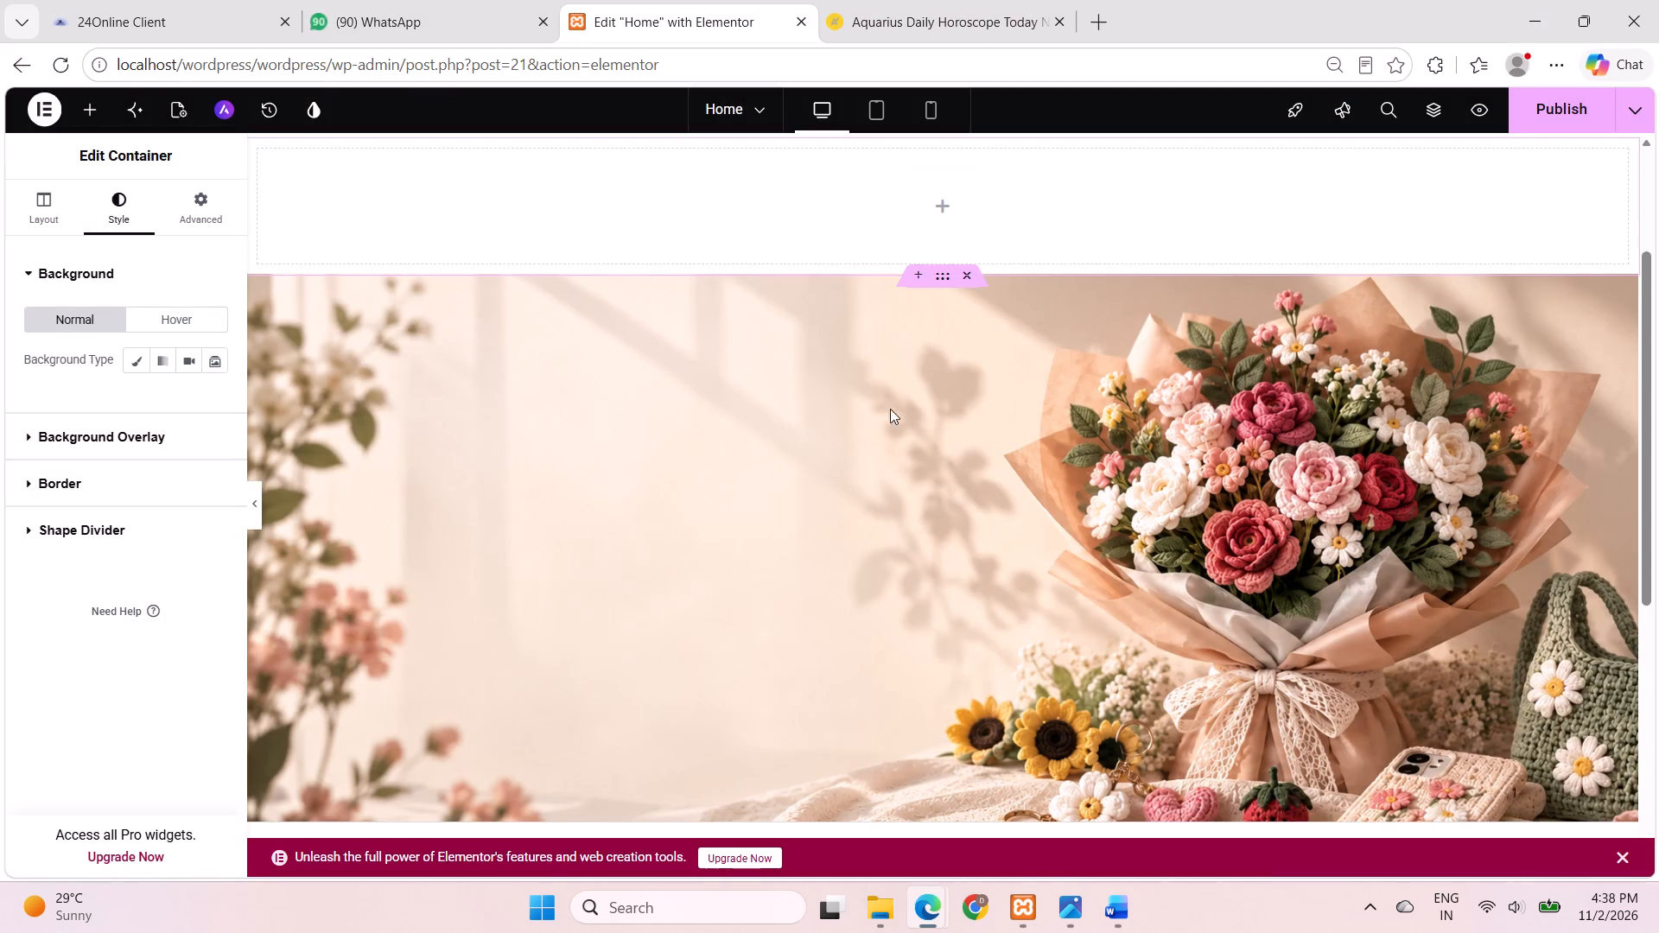
scroll(776, 606, down, 1)
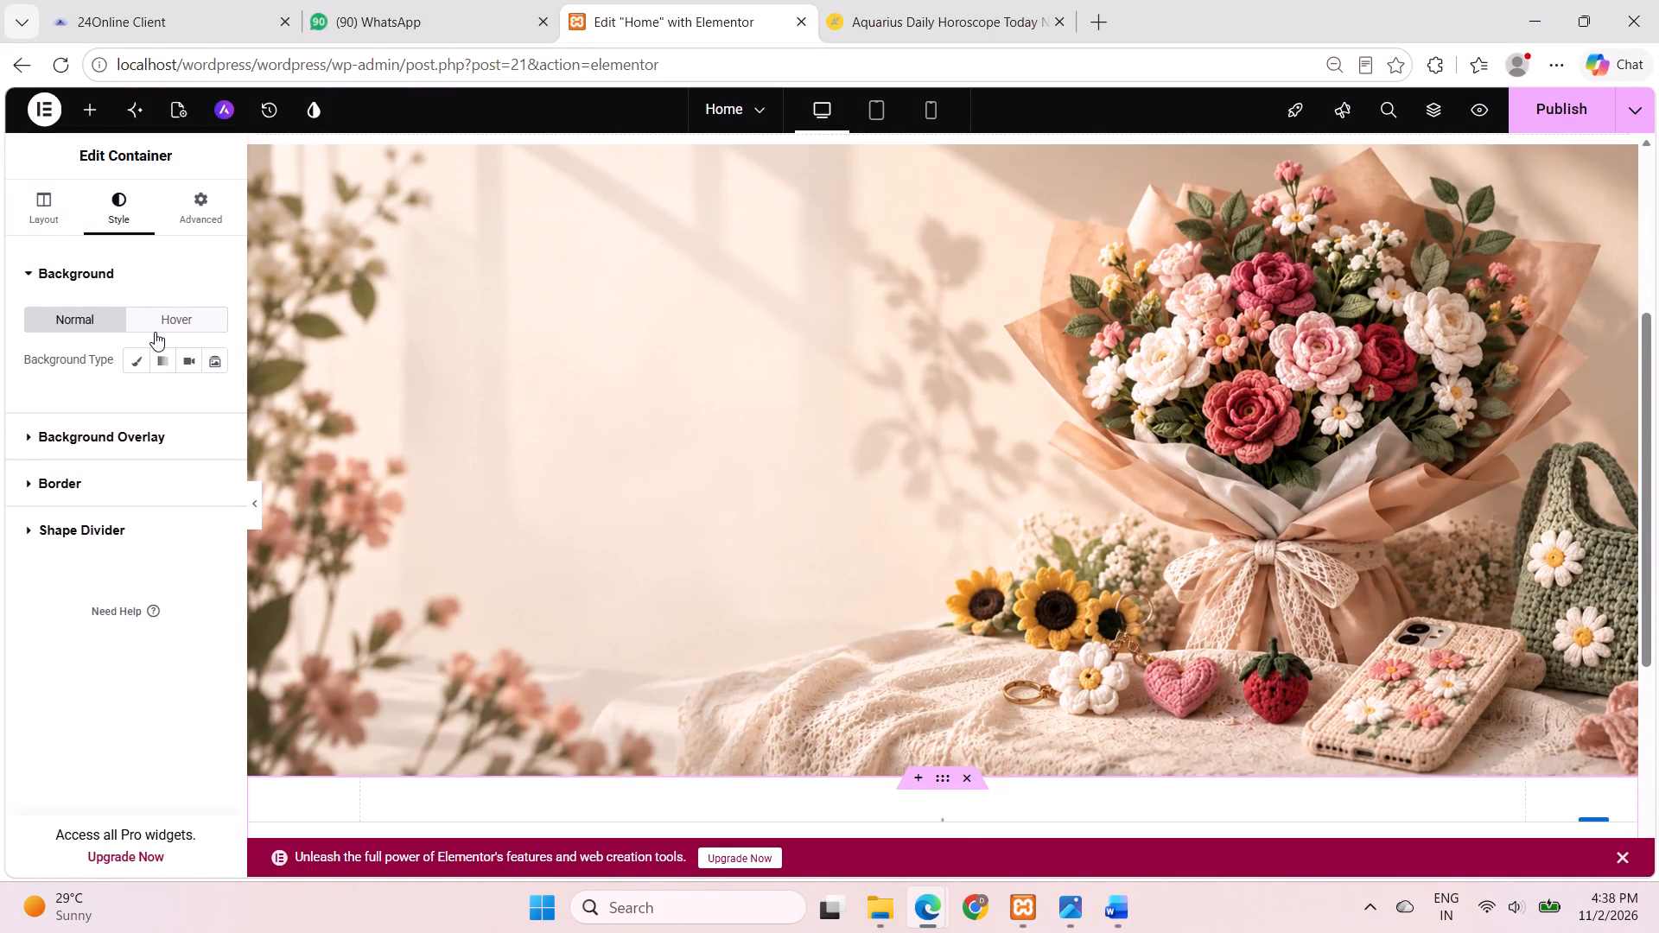
click(157, 332)
click(94, 322)
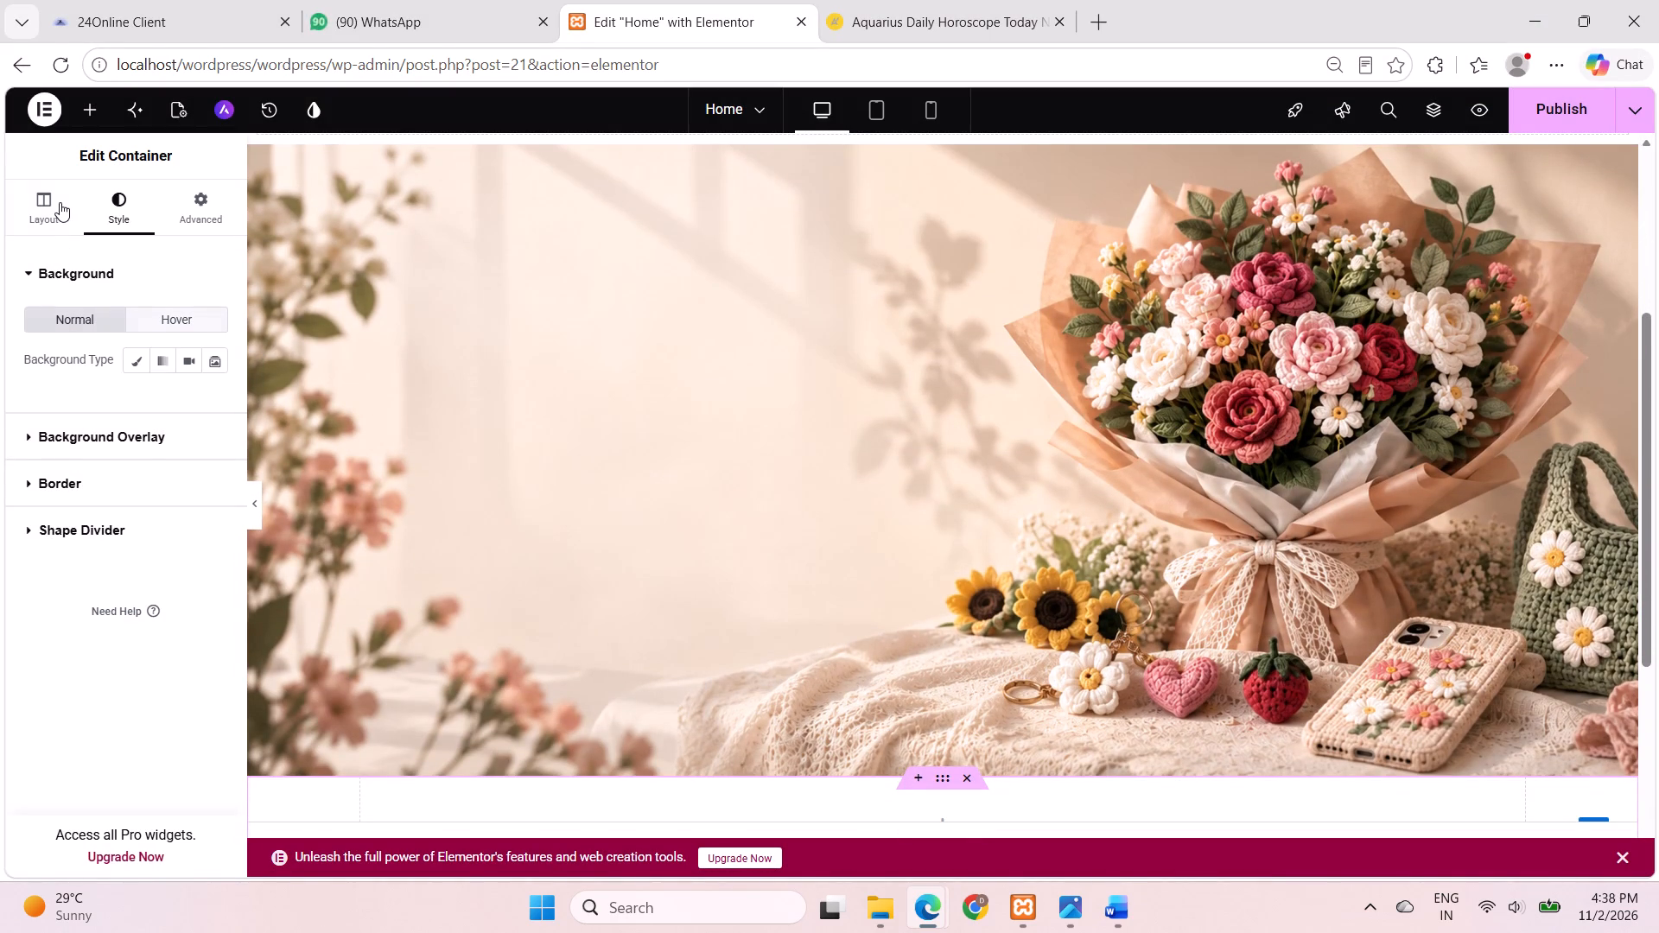
scroll(60, 202, up, 3)
click(60, 196)
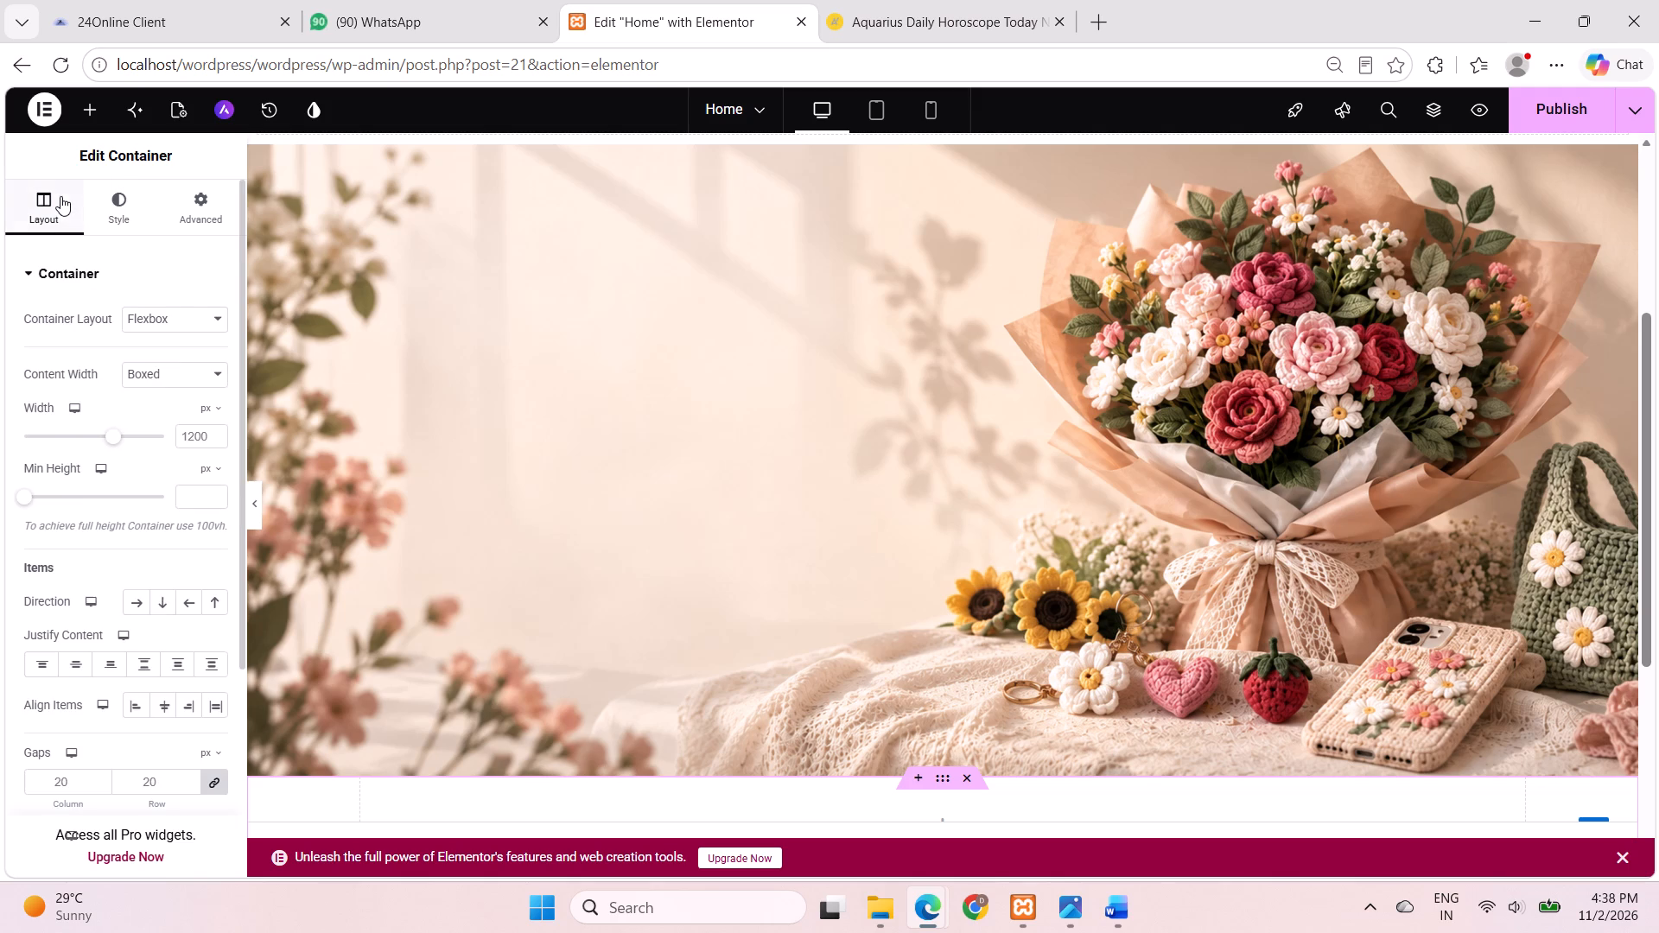
scroll(96, 452, right, 1)
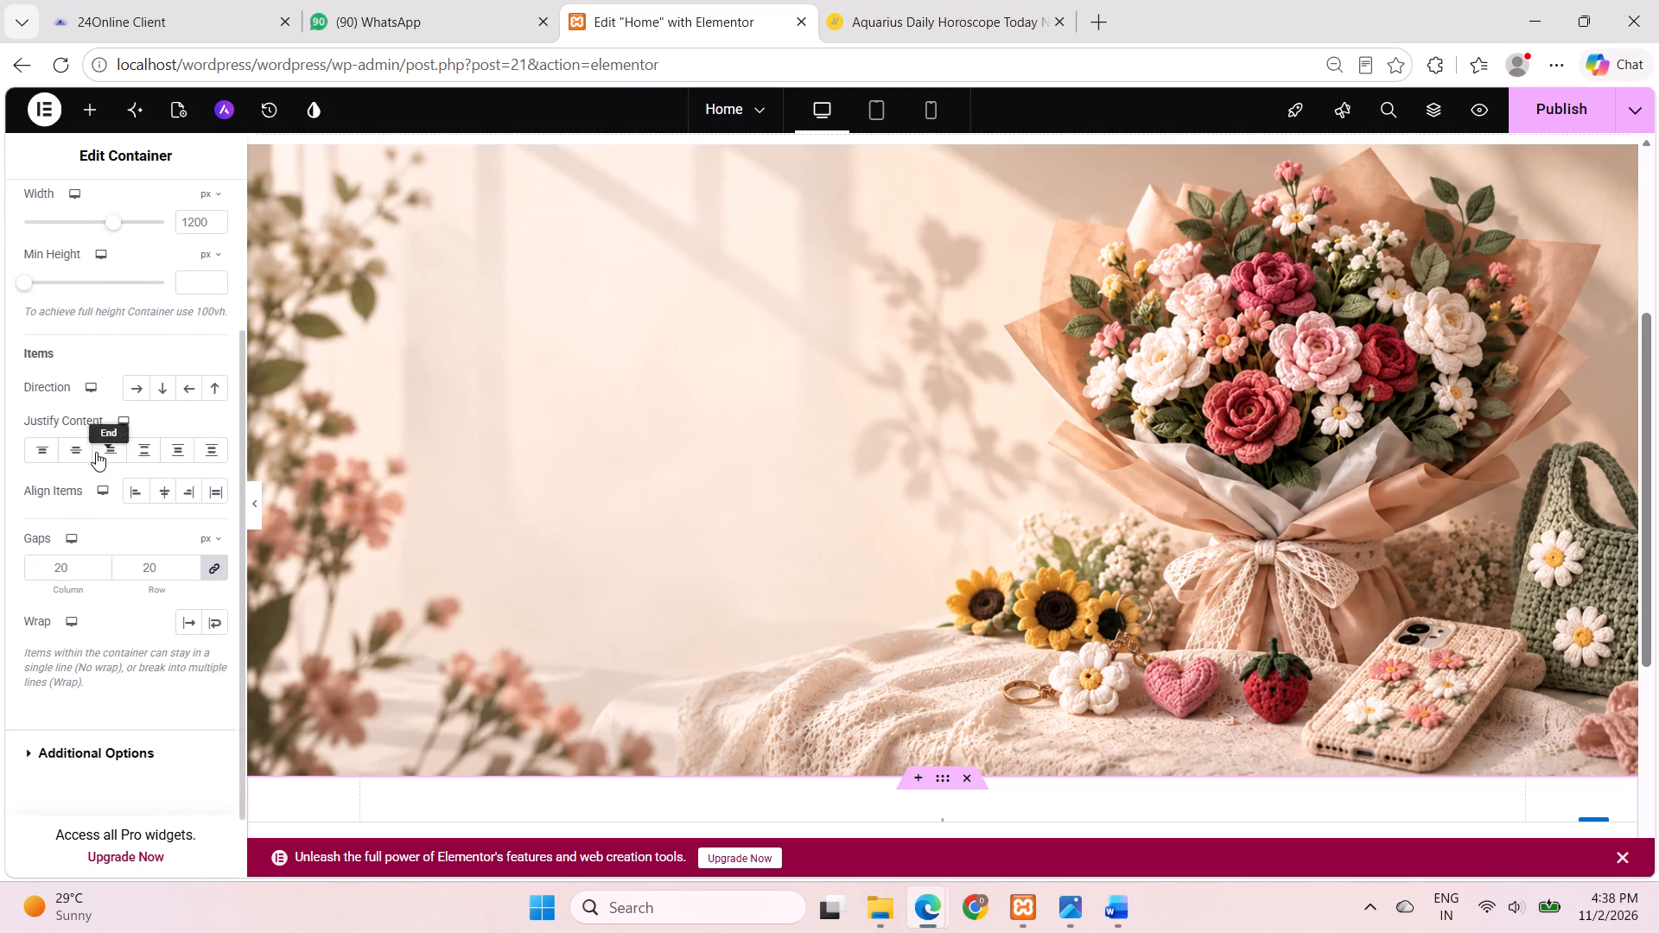
scroll(96, 452, right, 1)
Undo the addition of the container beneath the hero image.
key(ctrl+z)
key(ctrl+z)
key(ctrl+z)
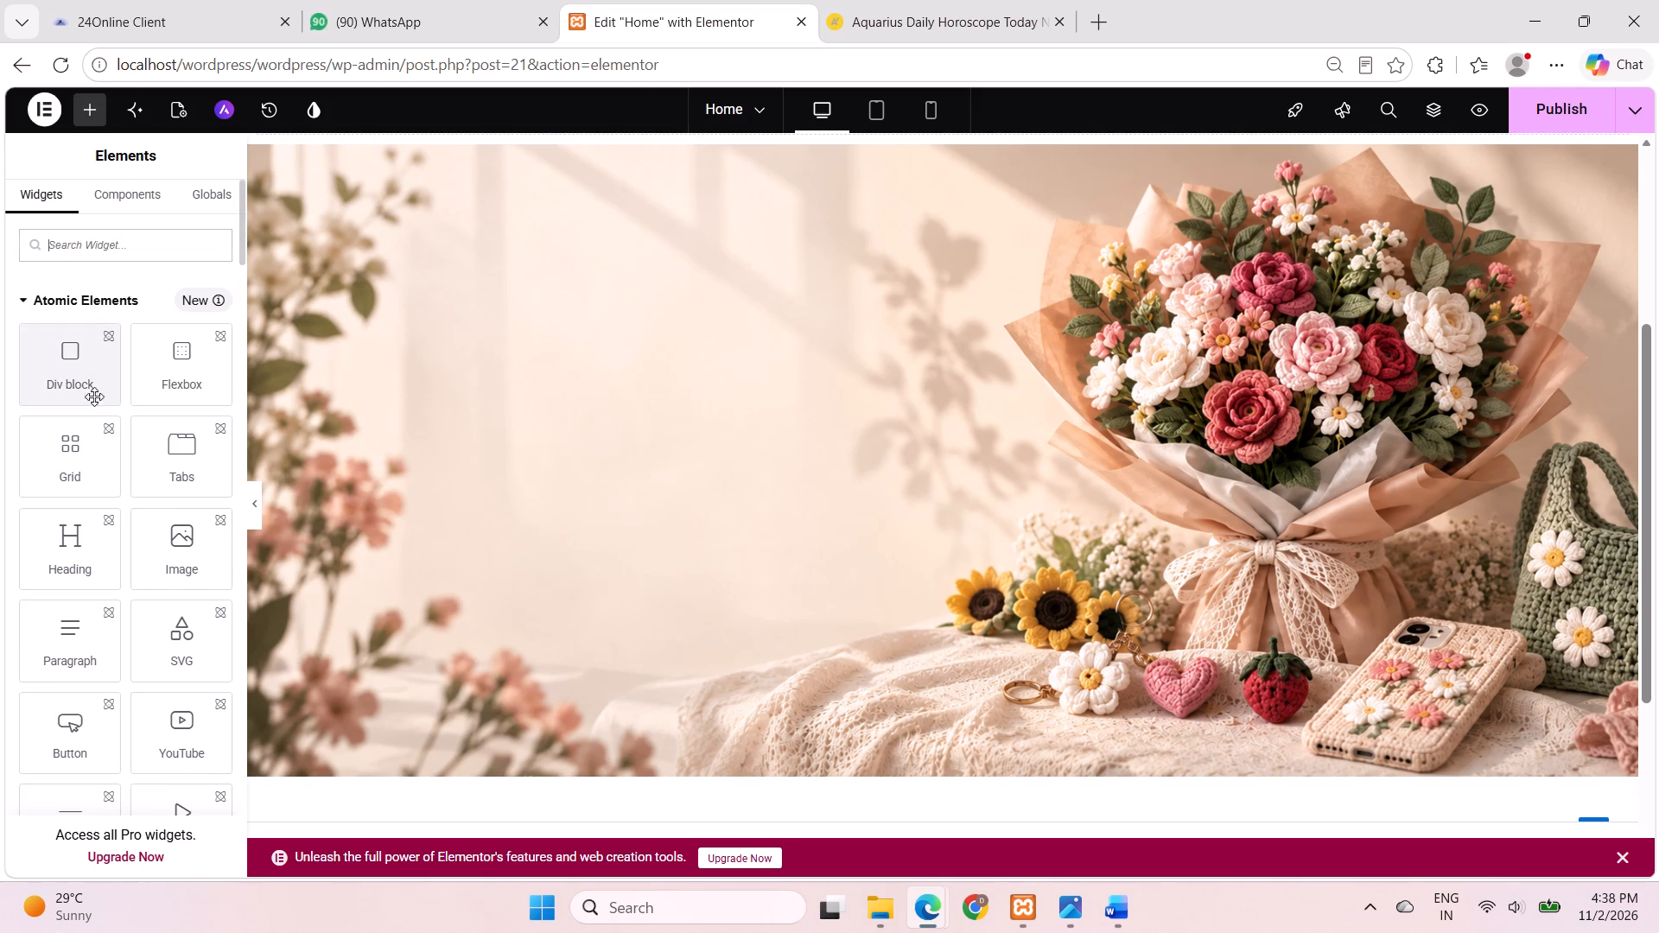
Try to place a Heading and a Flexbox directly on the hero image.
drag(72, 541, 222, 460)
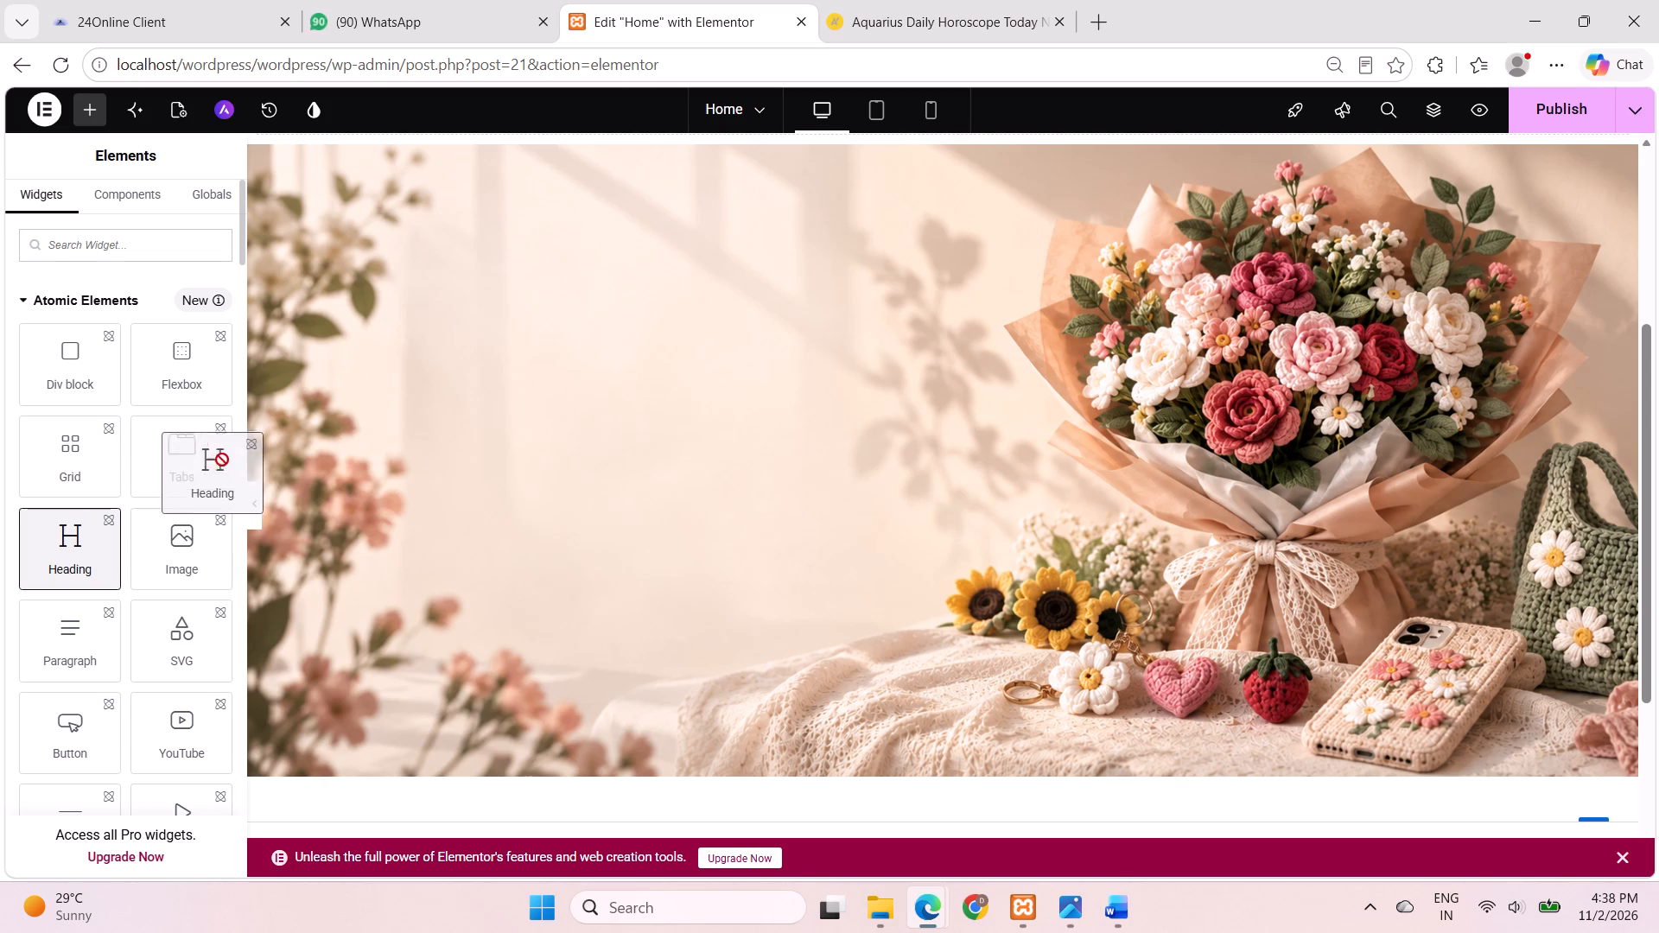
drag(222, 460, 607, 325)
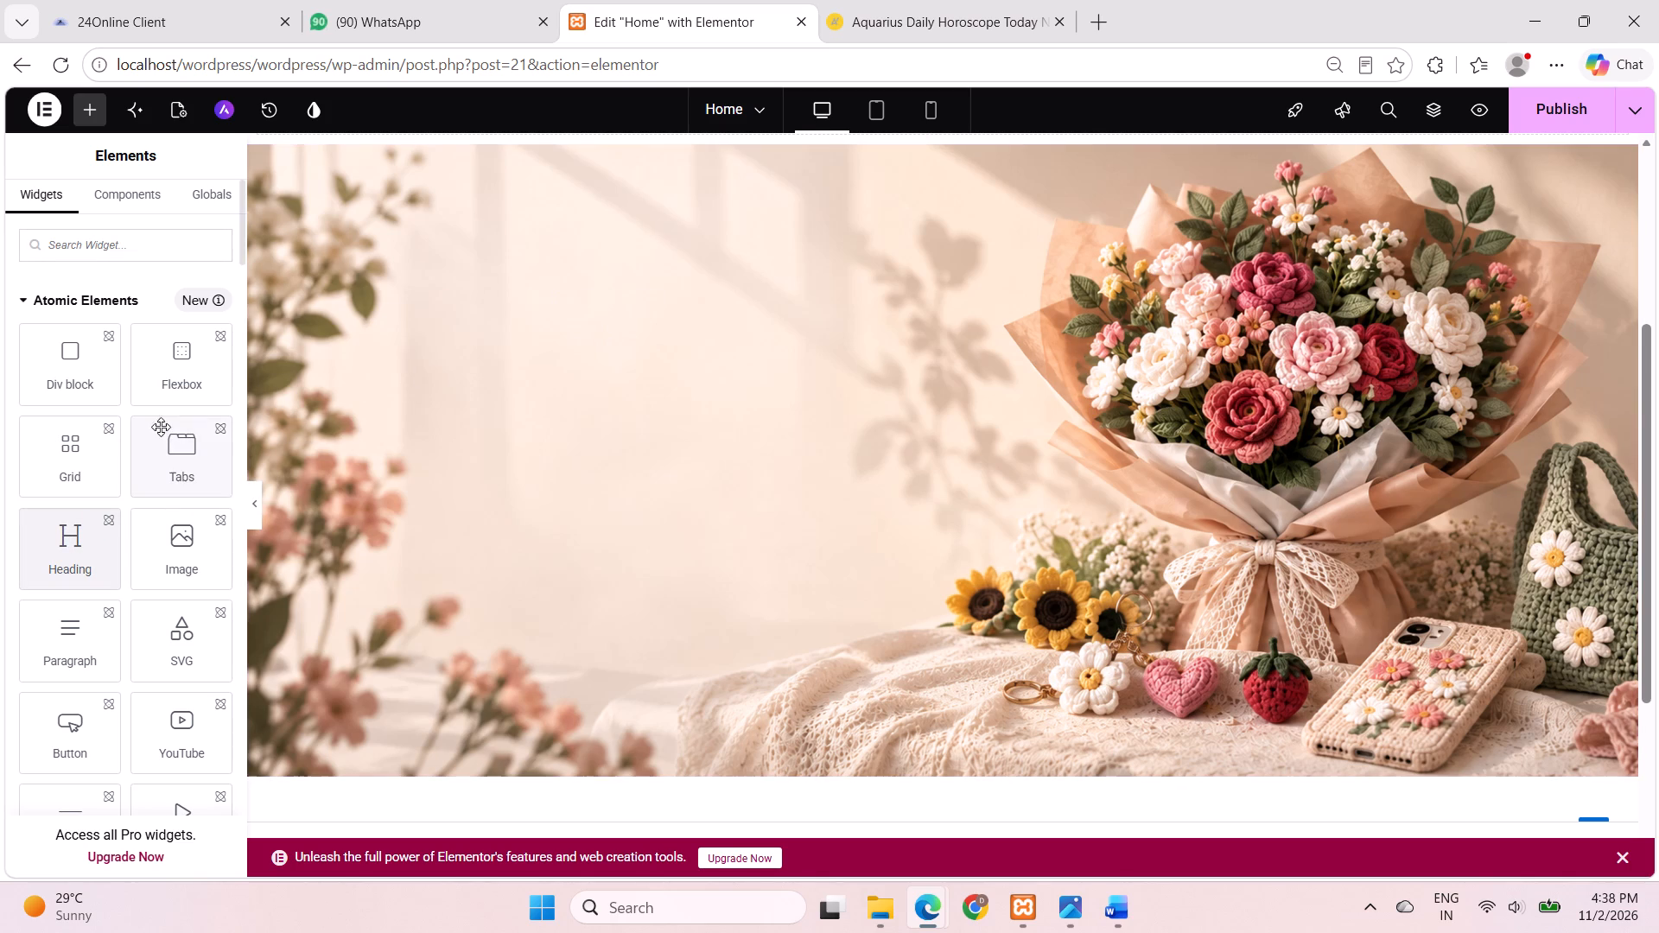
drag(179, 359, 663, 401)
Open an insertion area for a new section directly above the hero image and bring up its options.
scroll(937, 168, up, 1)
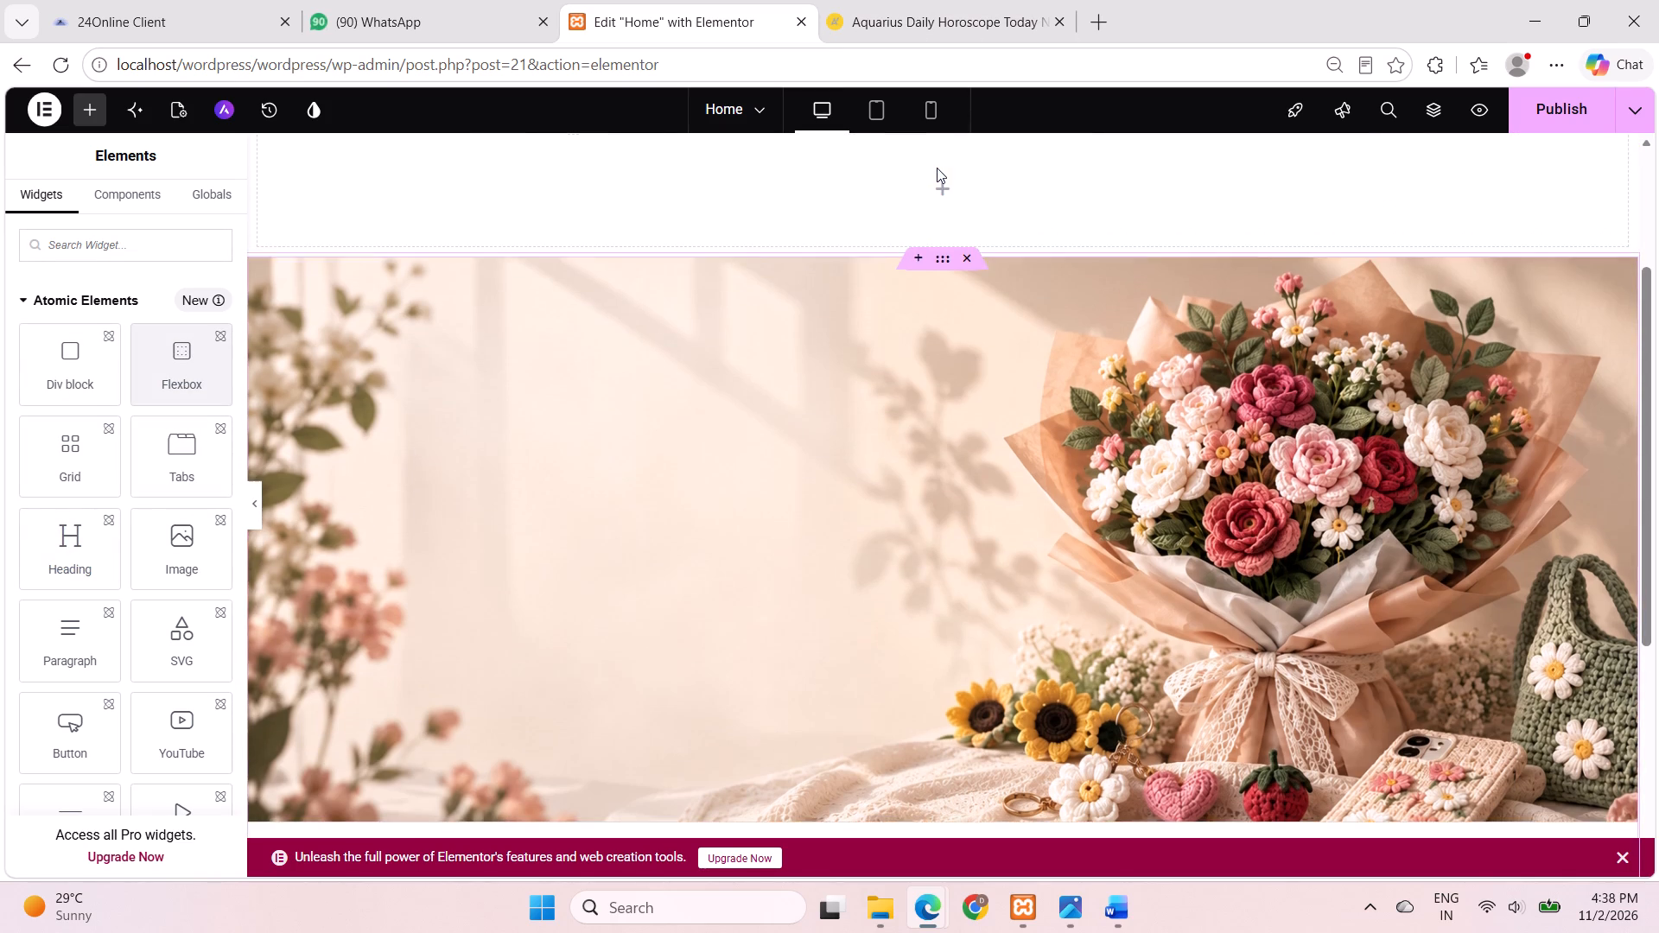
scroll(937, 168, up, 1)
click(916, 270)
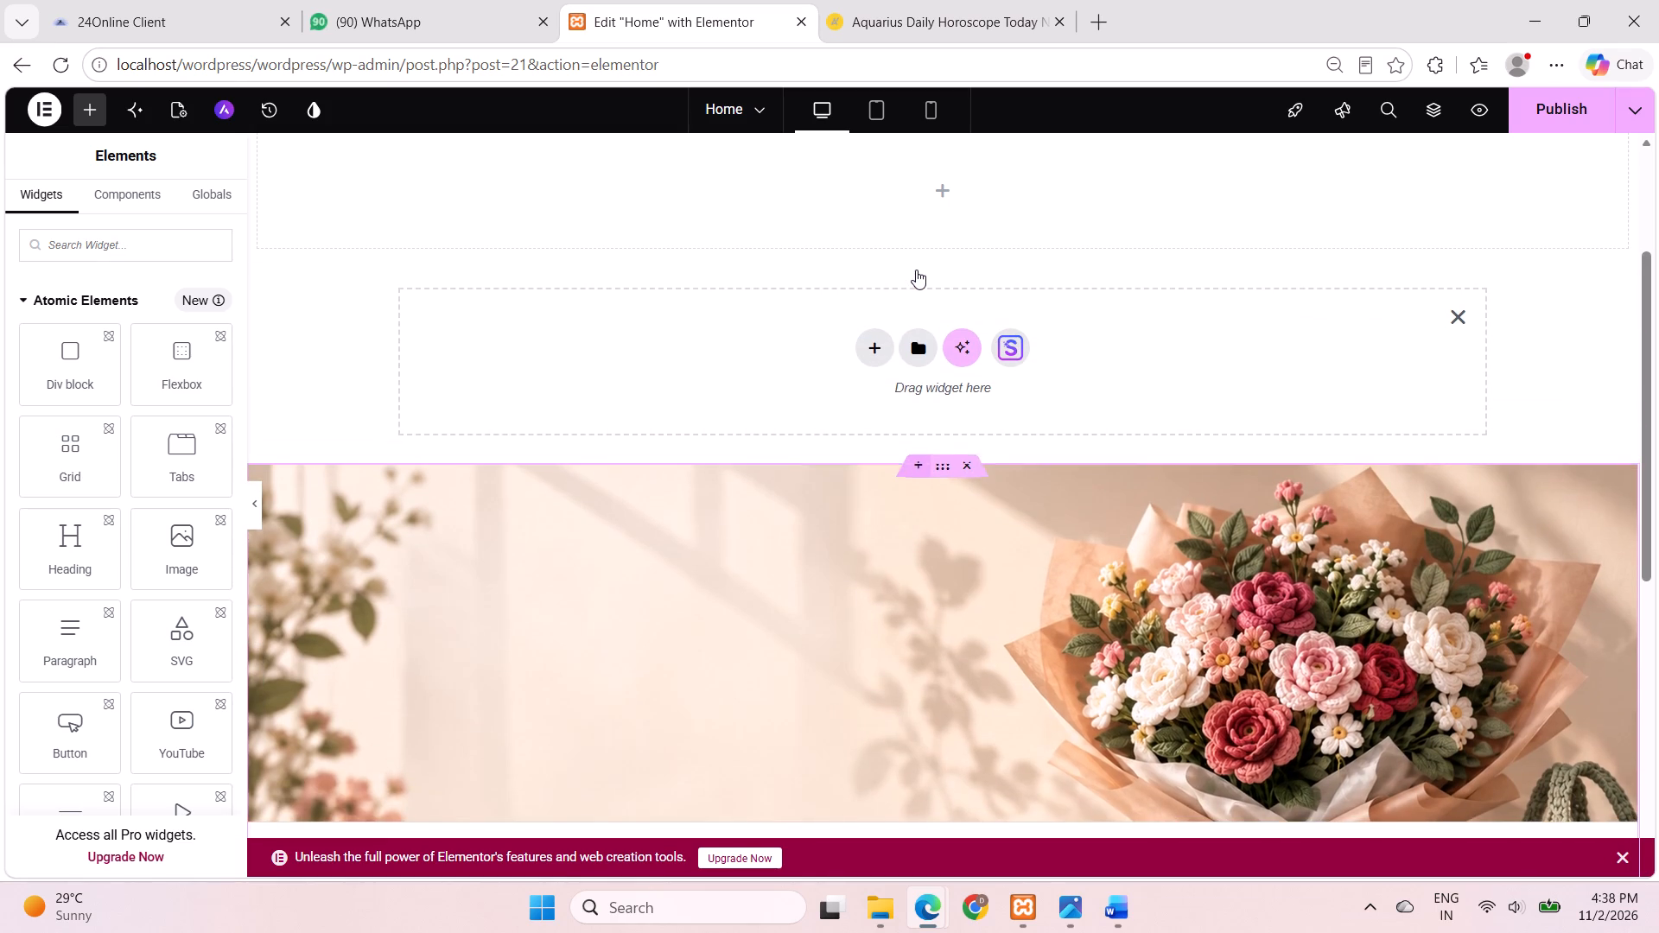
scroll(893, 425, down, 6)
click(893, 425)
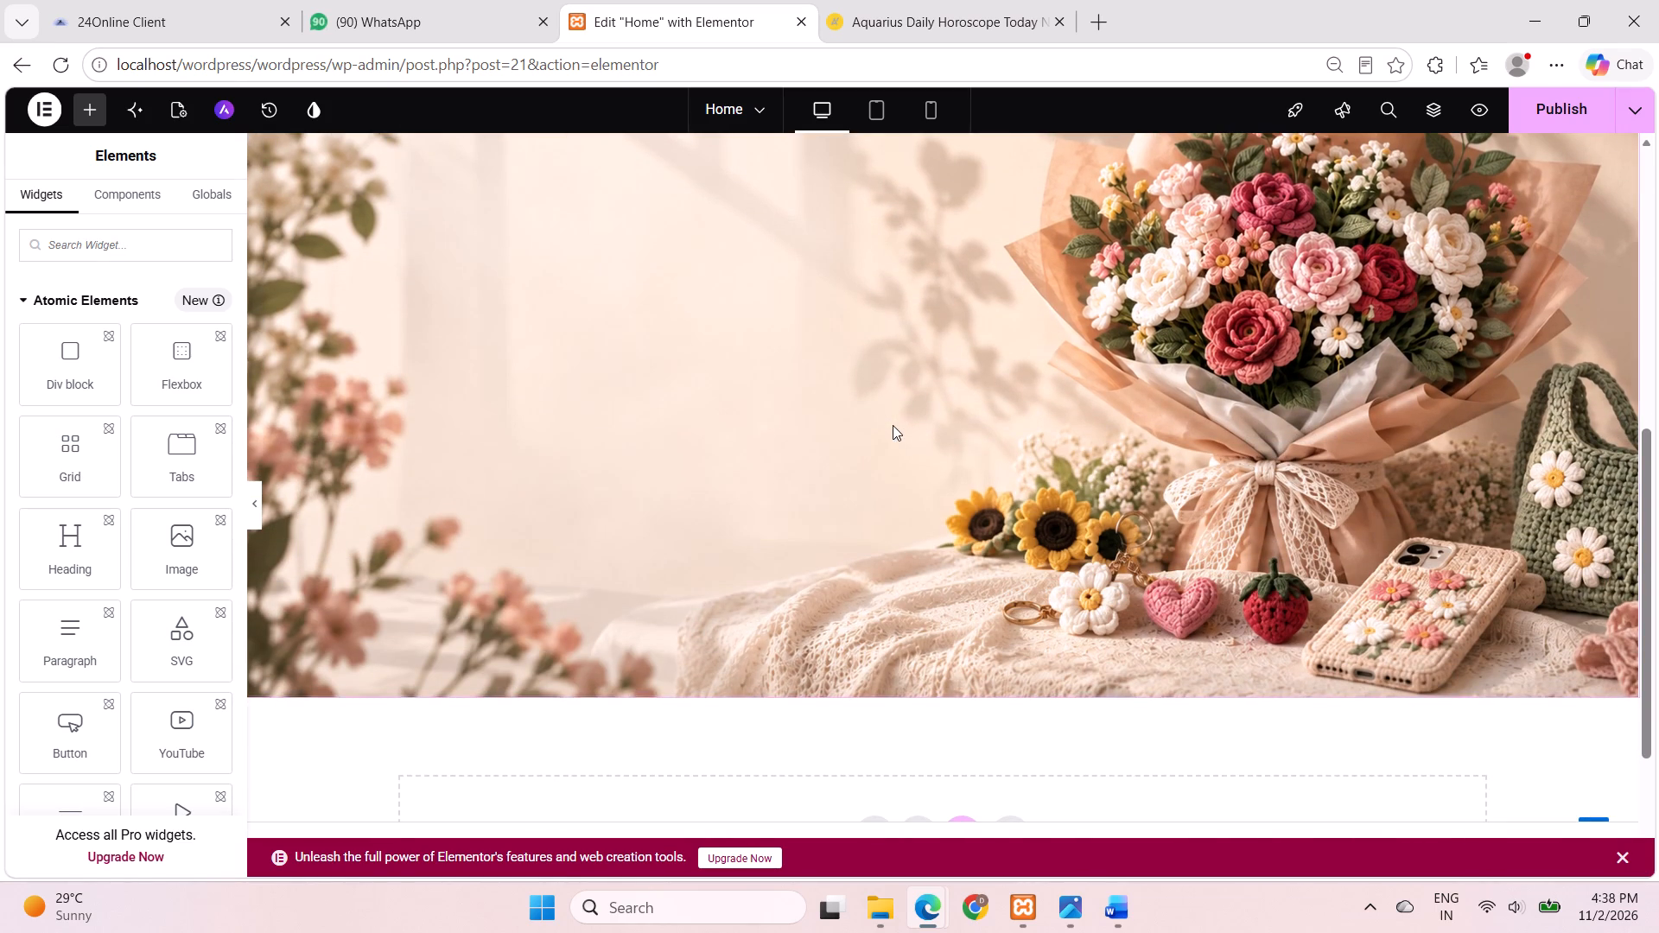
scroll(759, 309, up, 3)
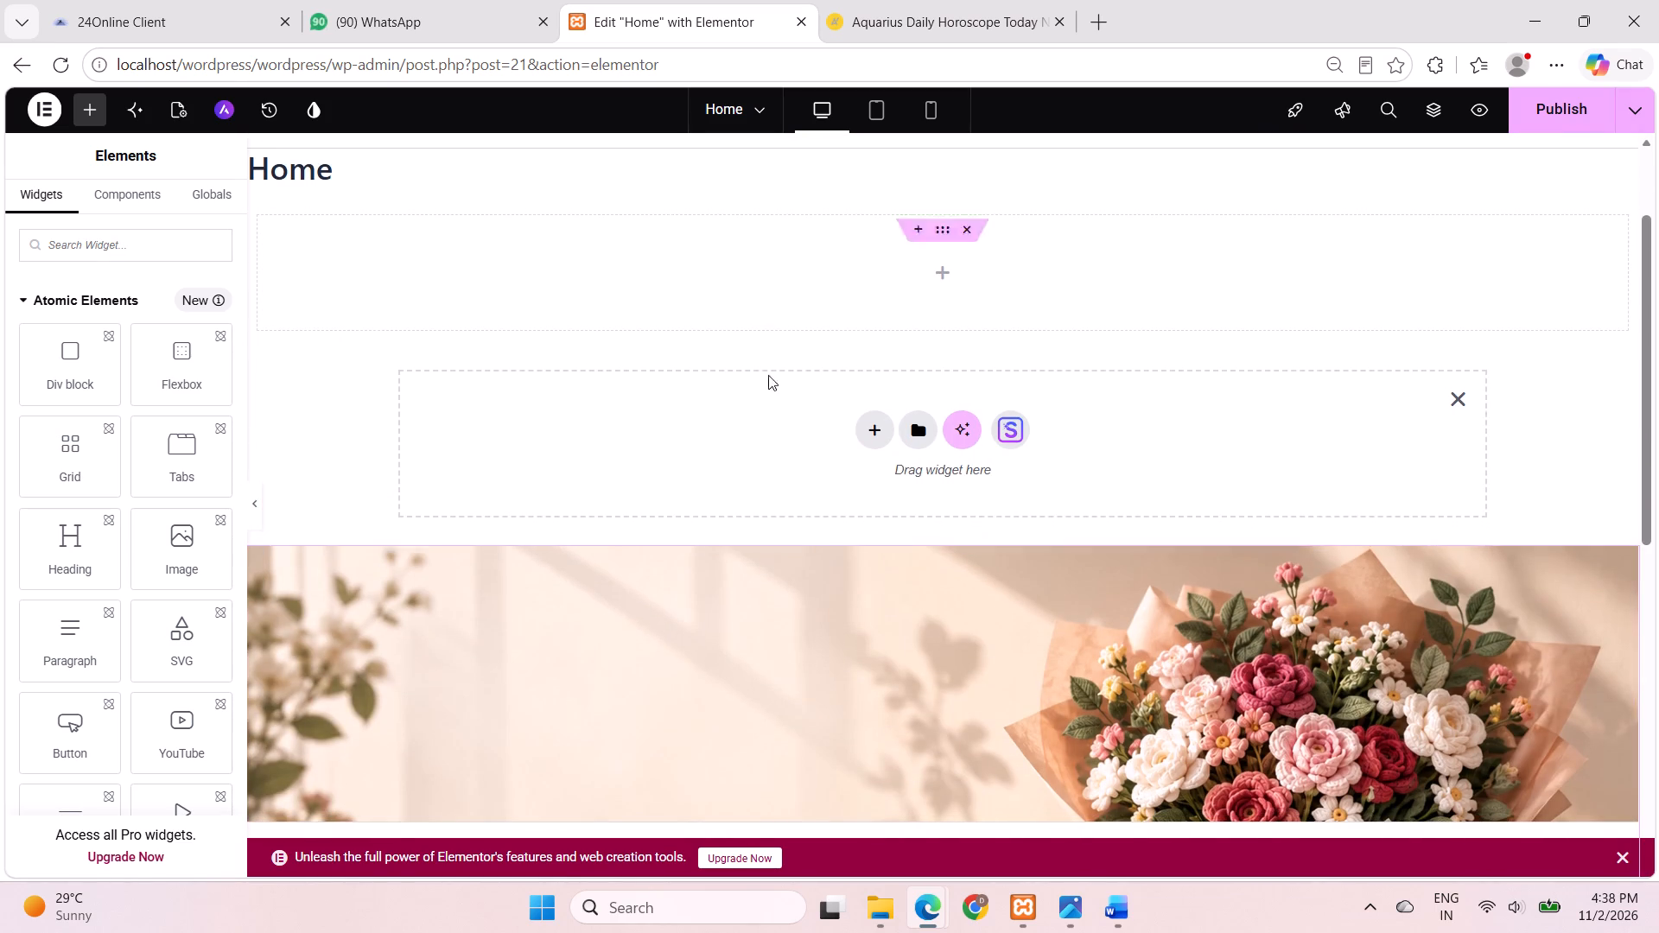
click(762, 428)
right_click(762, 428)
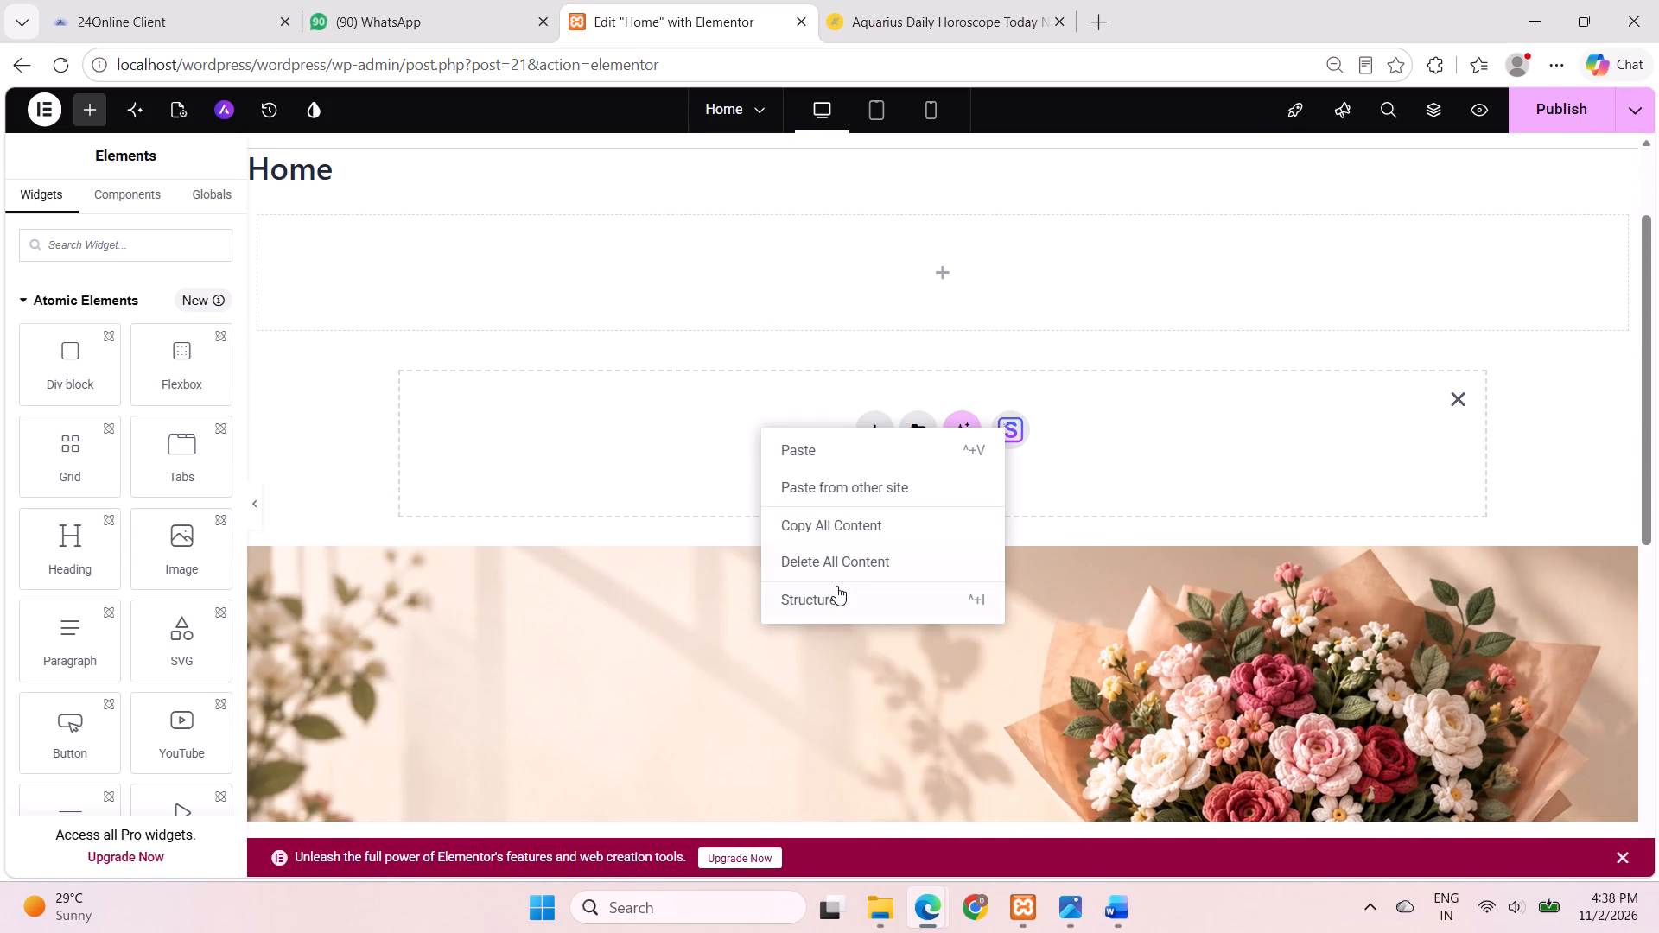
Delete the empty container between the Home title and the hero, and close the new-section insertion area.
scroll(1082, 419, up, 1)
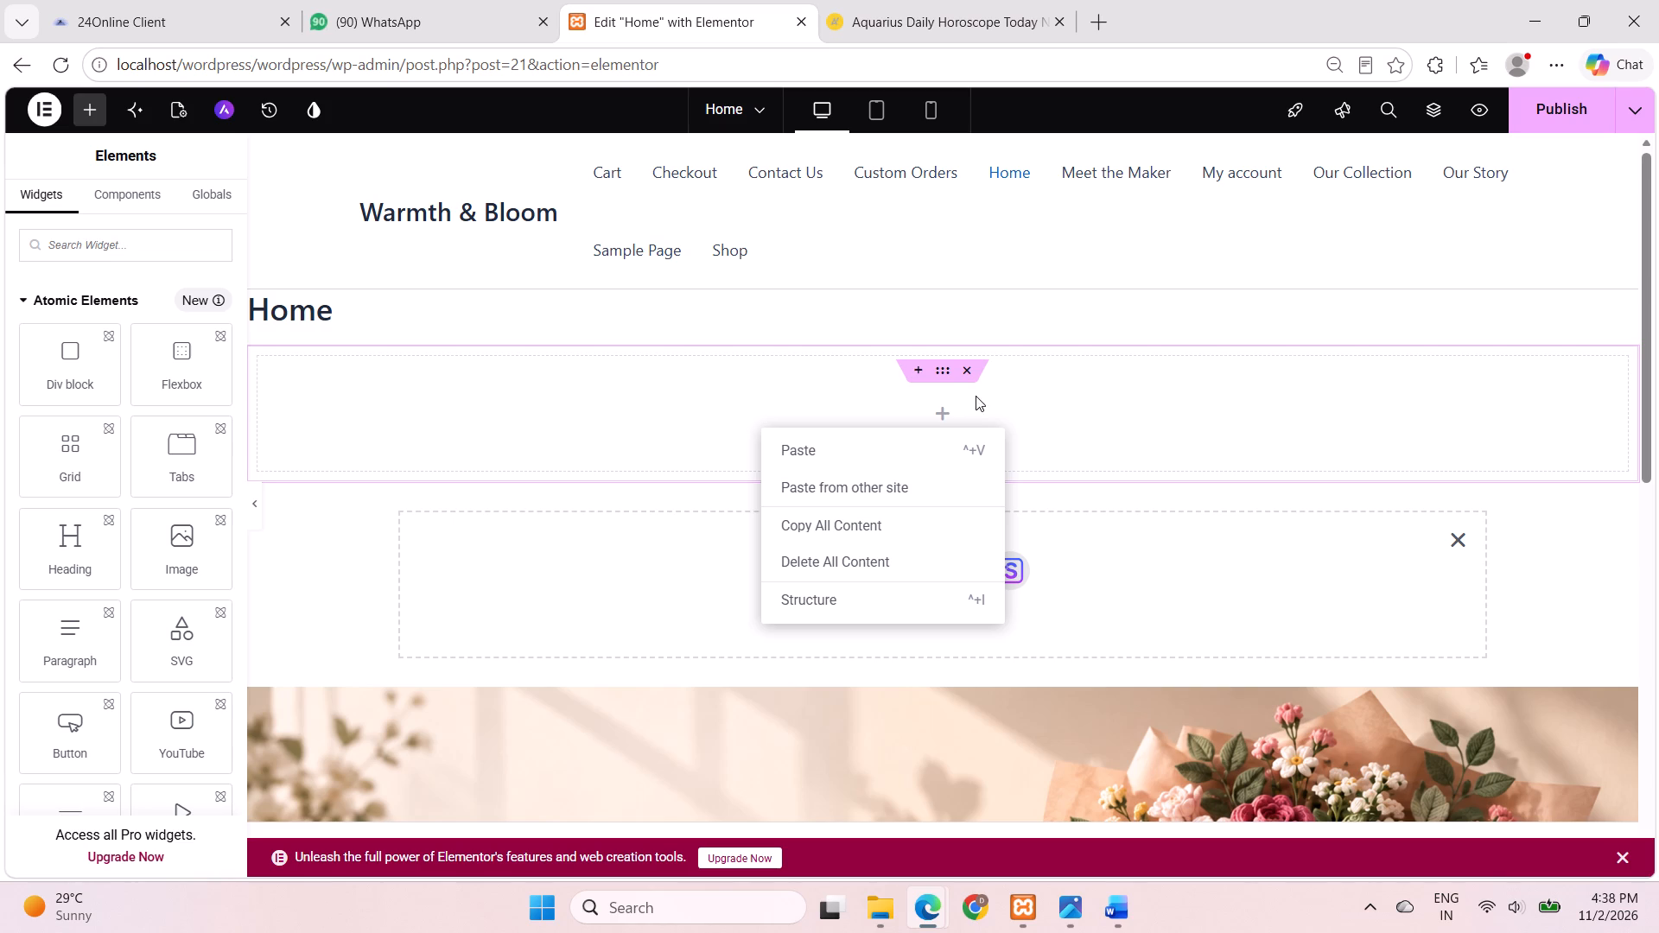
click(973, 366)
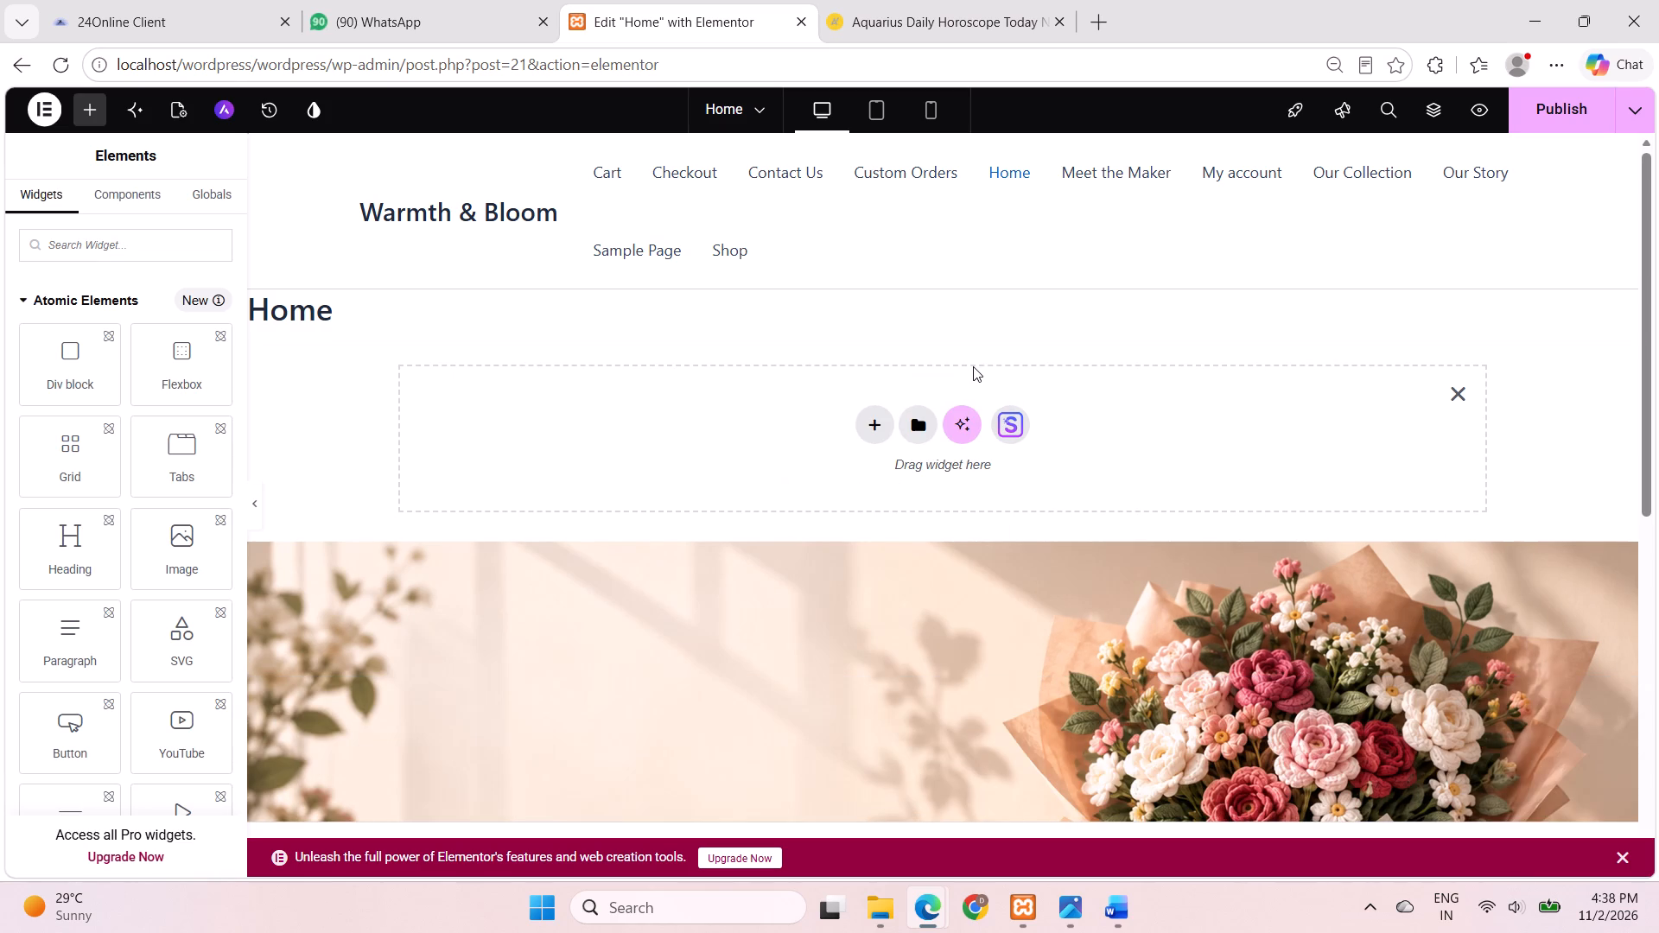
click(1458, 397)
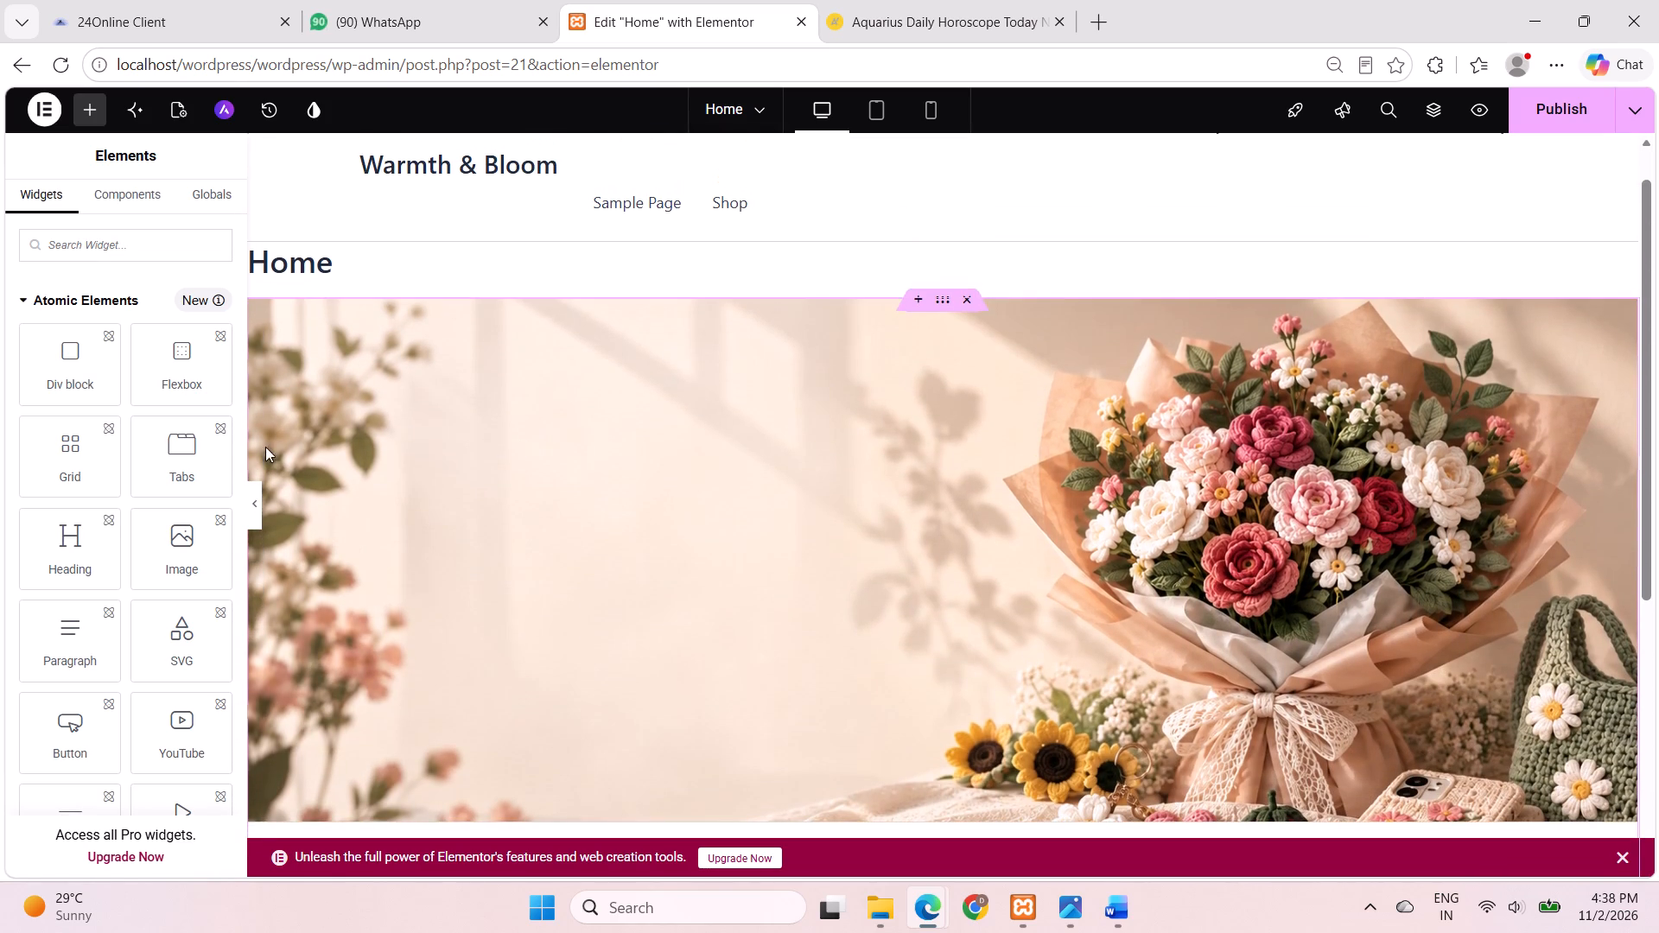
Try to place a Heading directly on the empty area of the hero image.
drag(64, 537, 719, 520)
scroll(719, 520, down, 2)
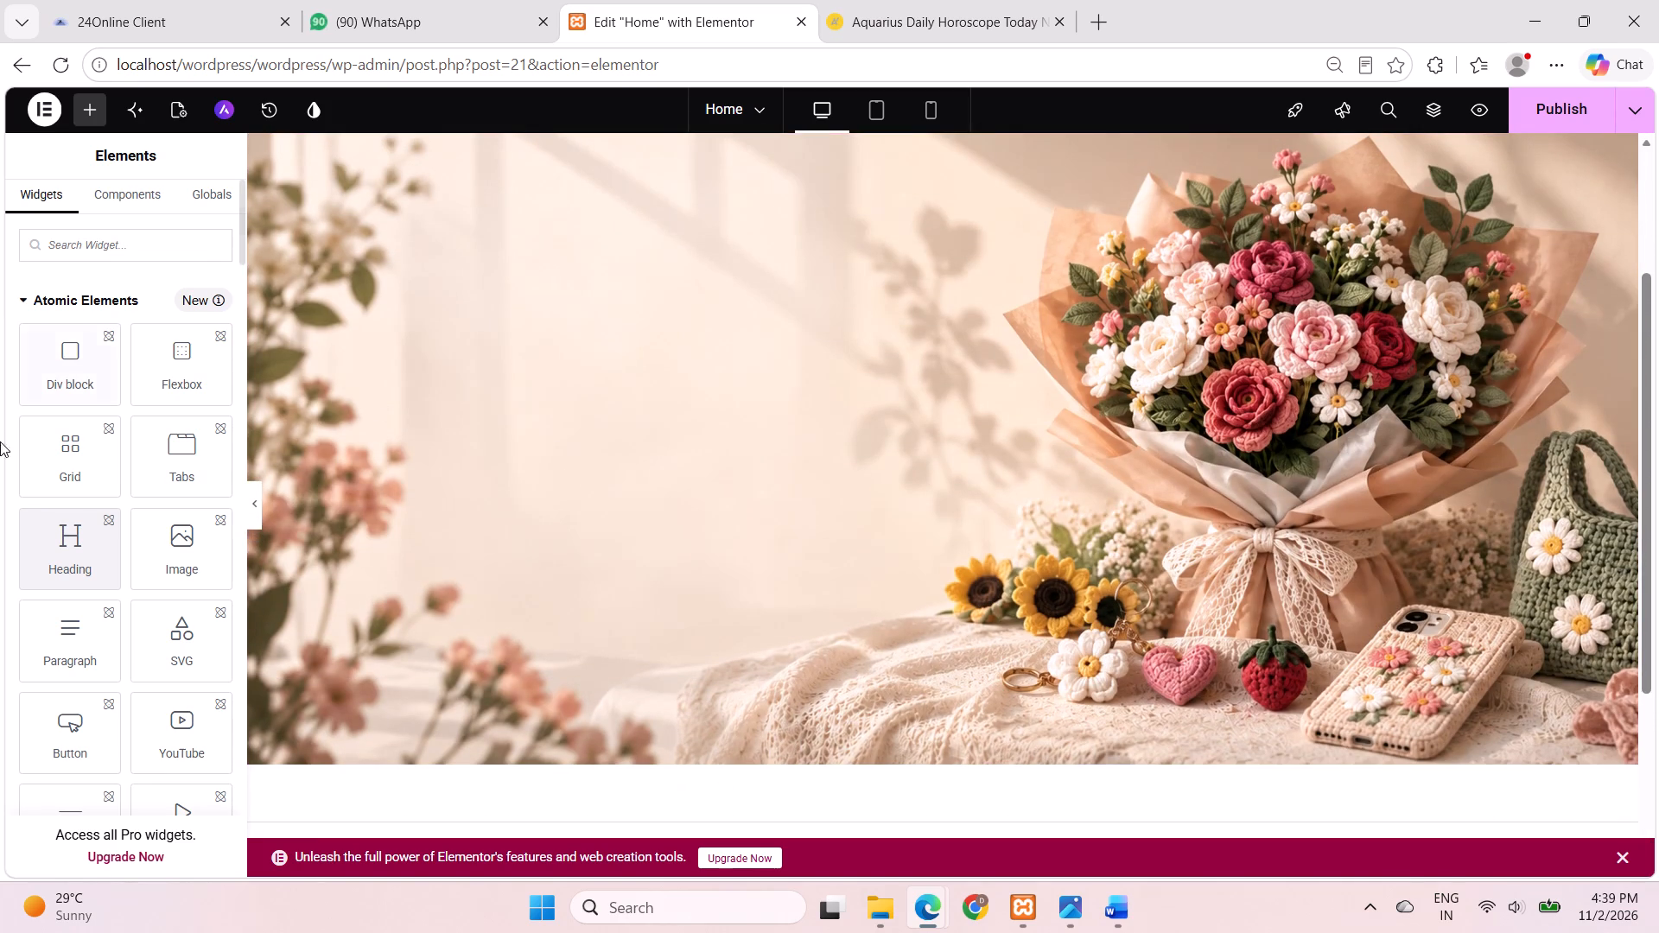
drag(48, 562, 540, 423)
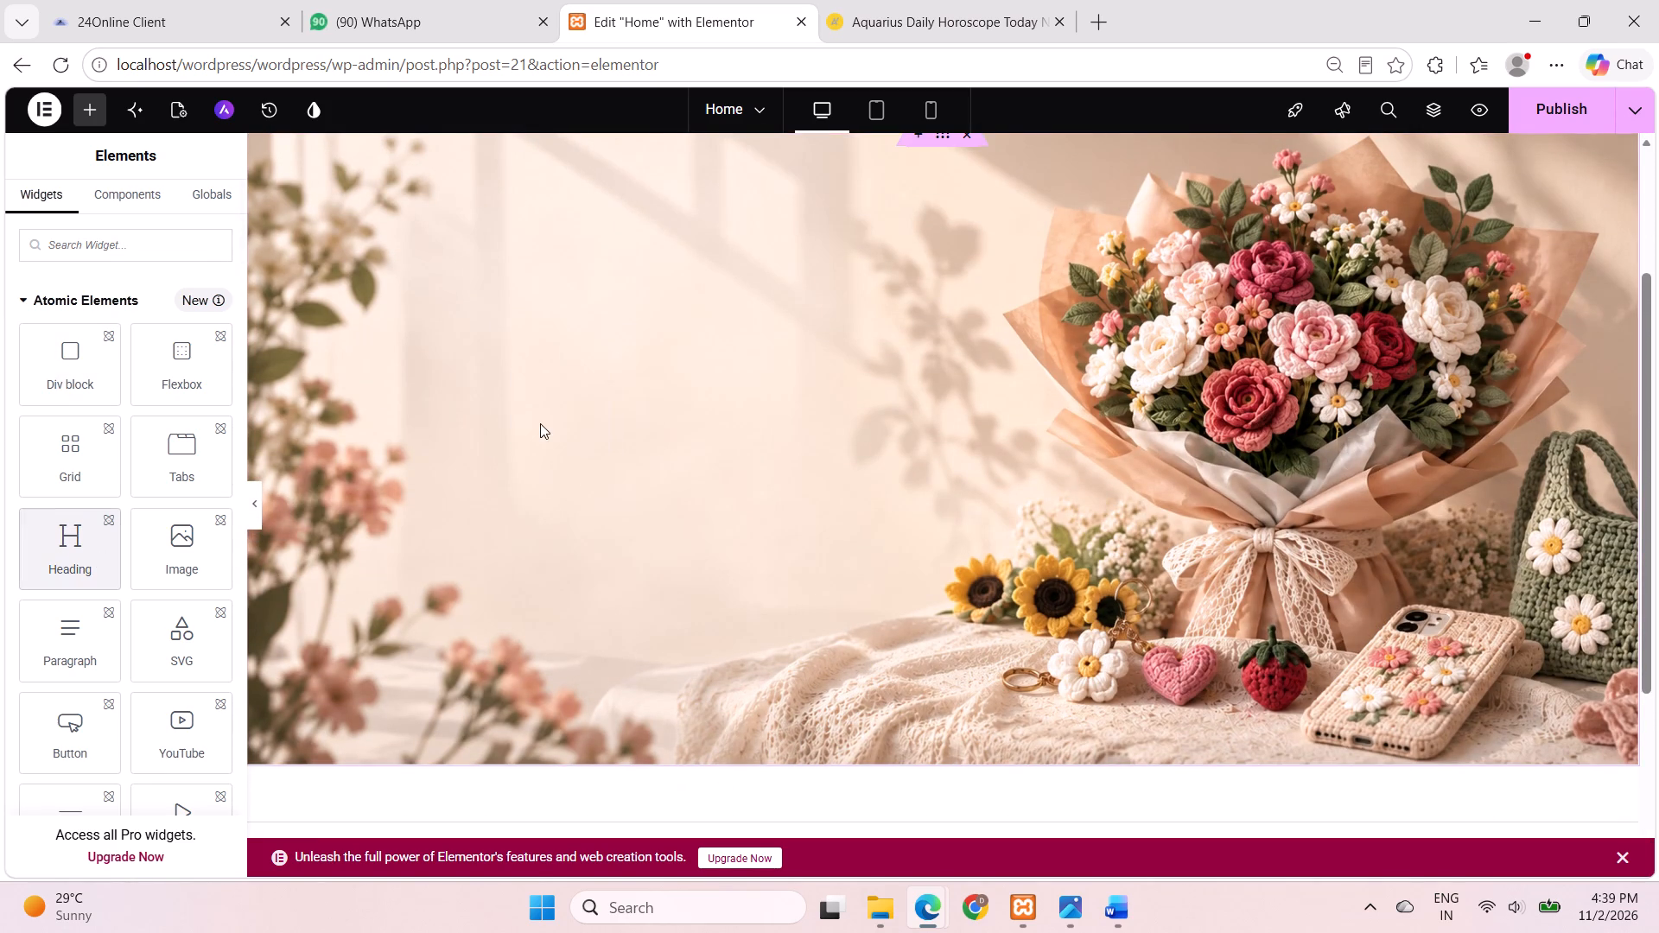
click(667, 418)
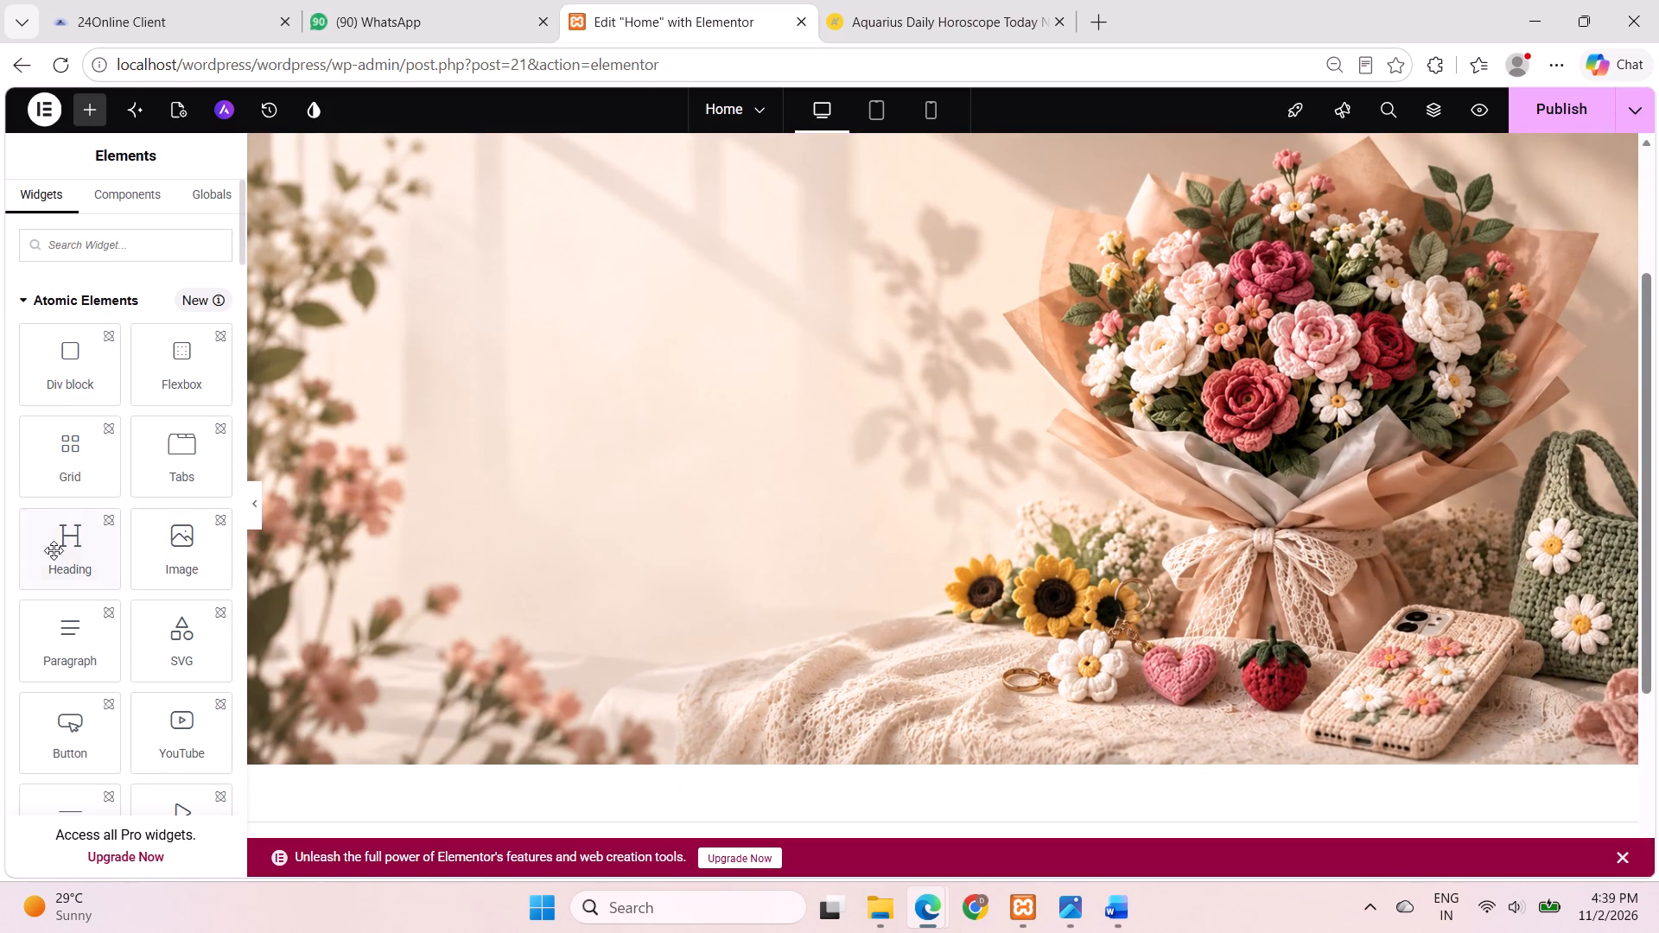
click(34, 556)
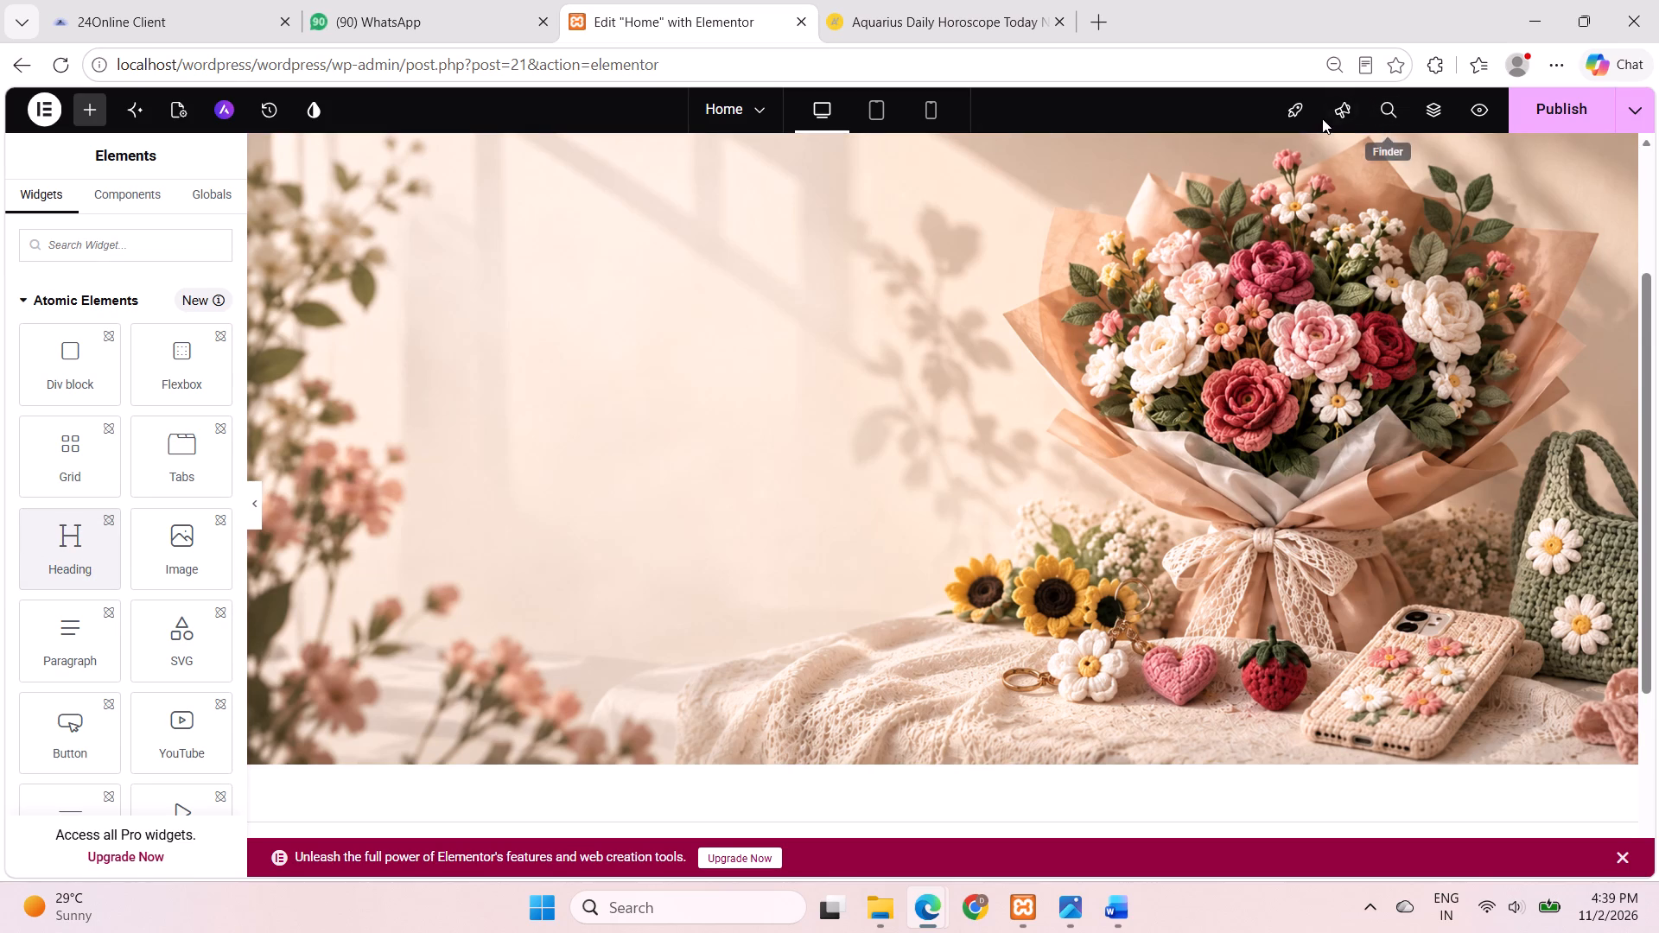
click(1385, 110)
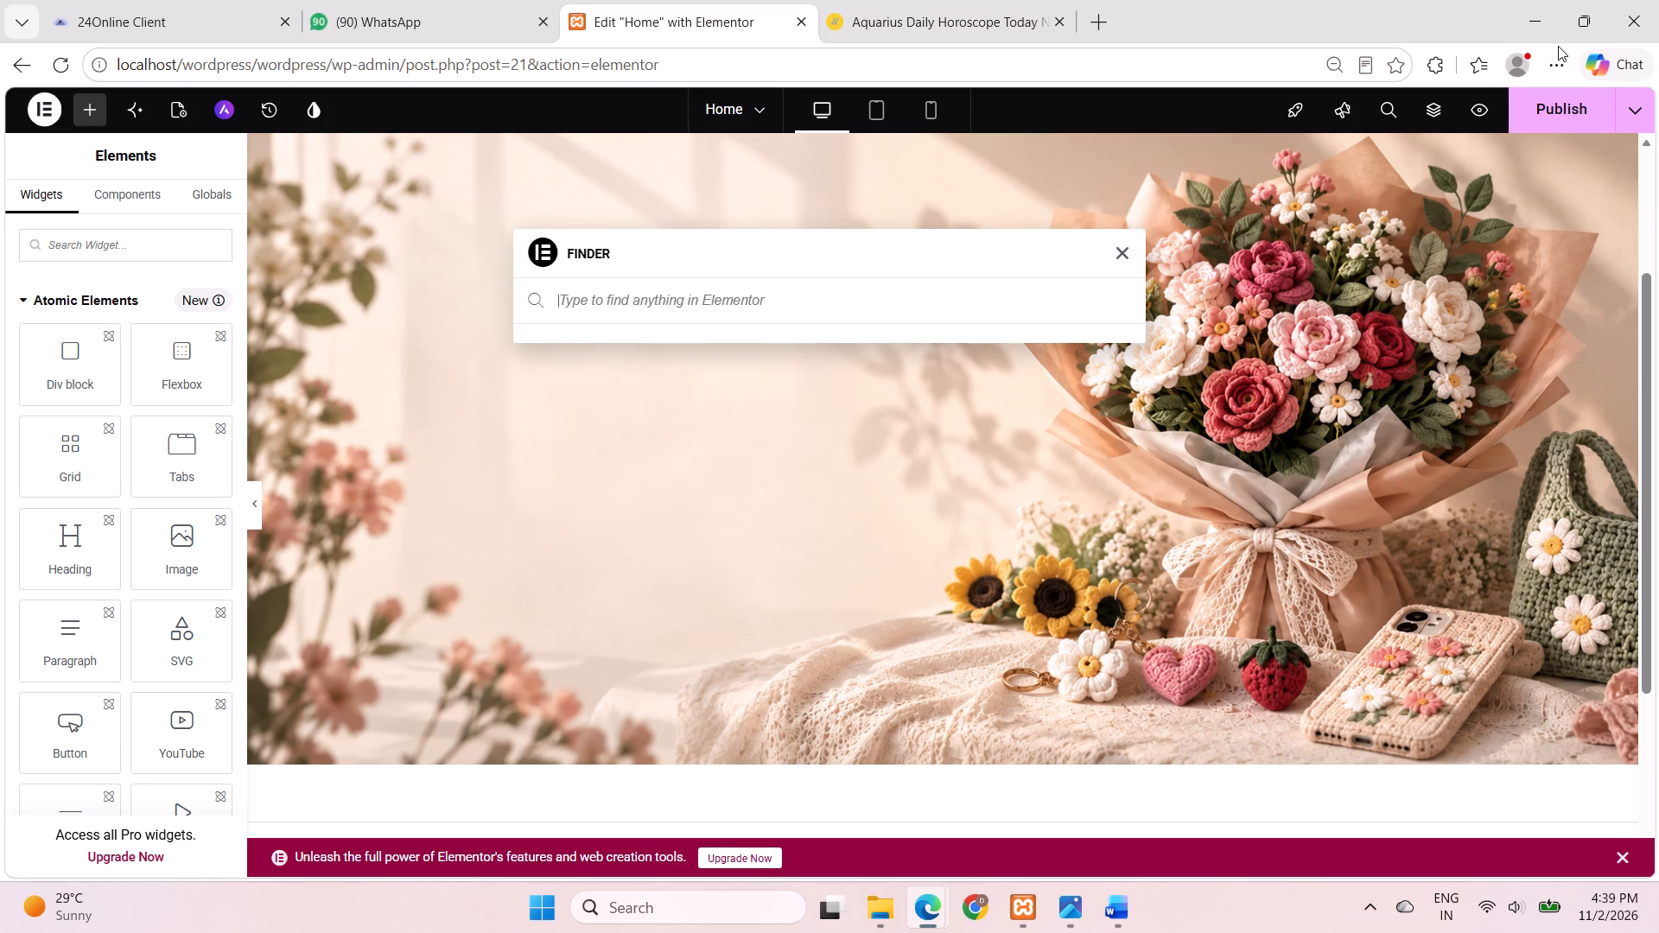
click(1428, 110)
click(1428, 110)
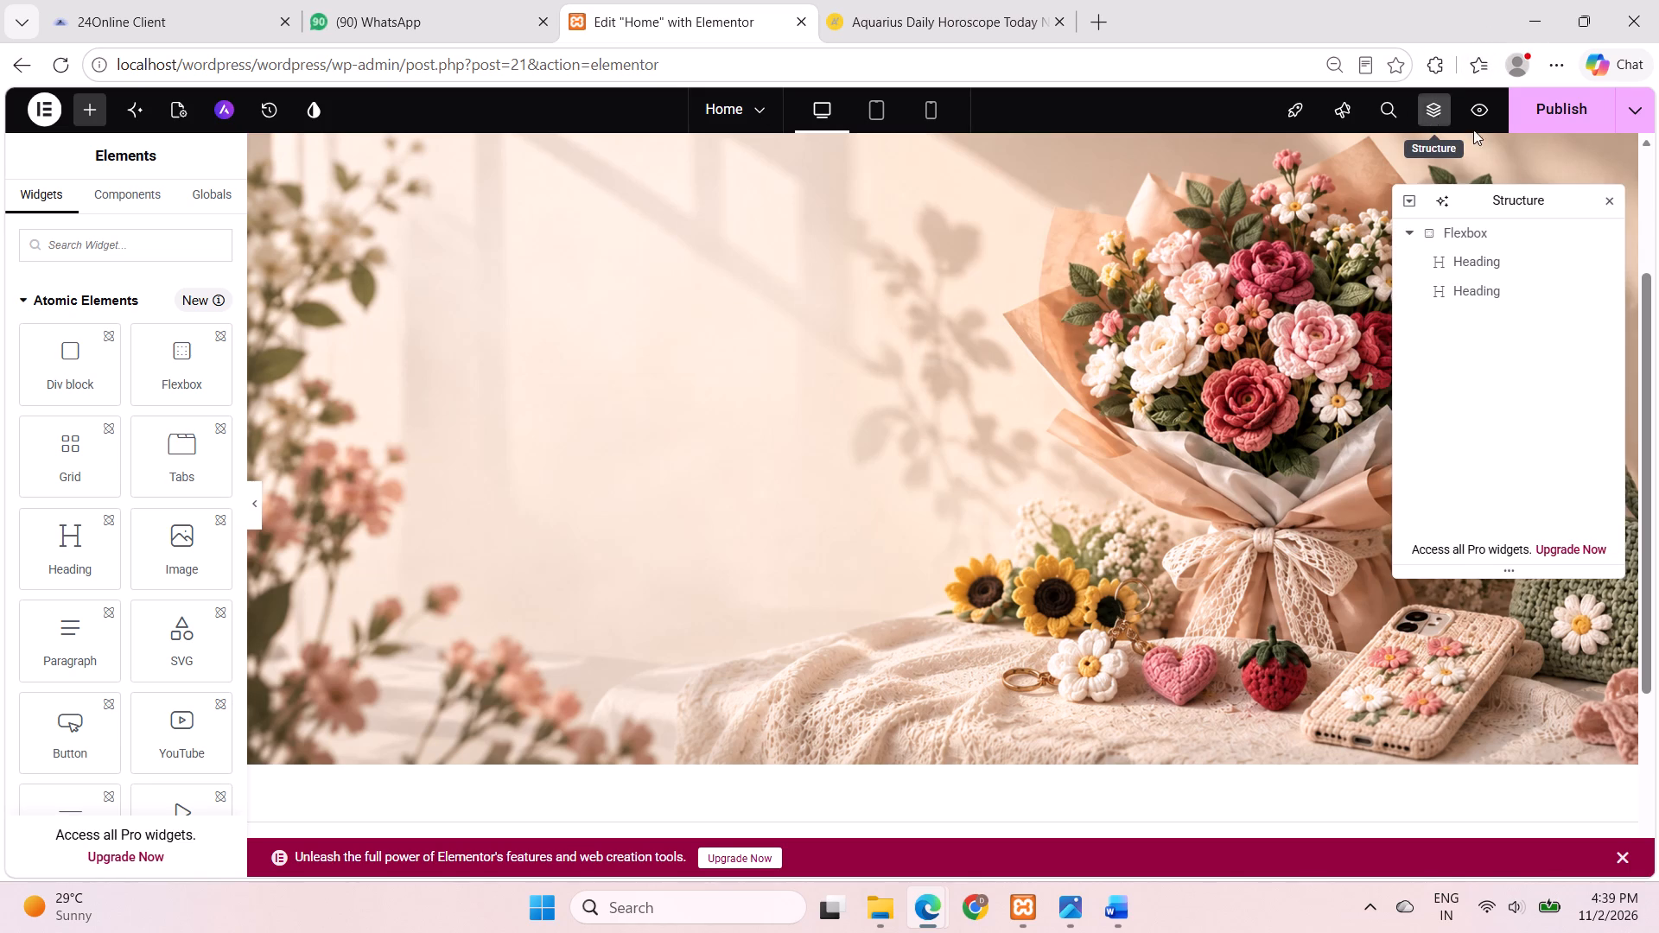
click(1608, 264)
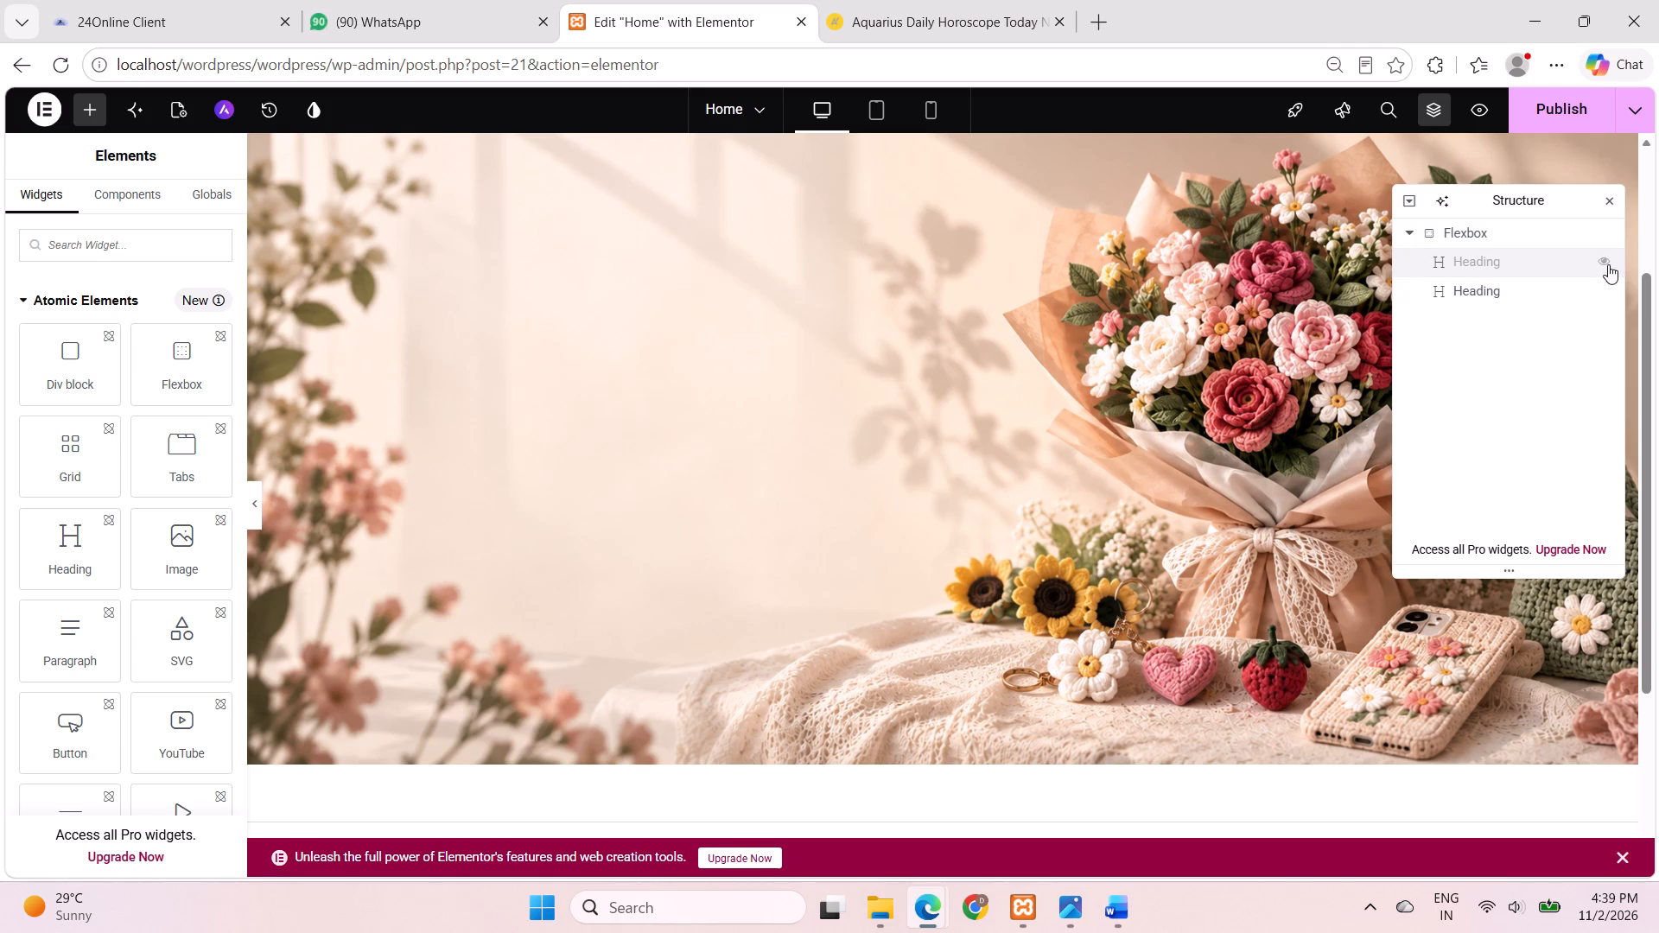
click(1608, 264)
click(1555, 243)
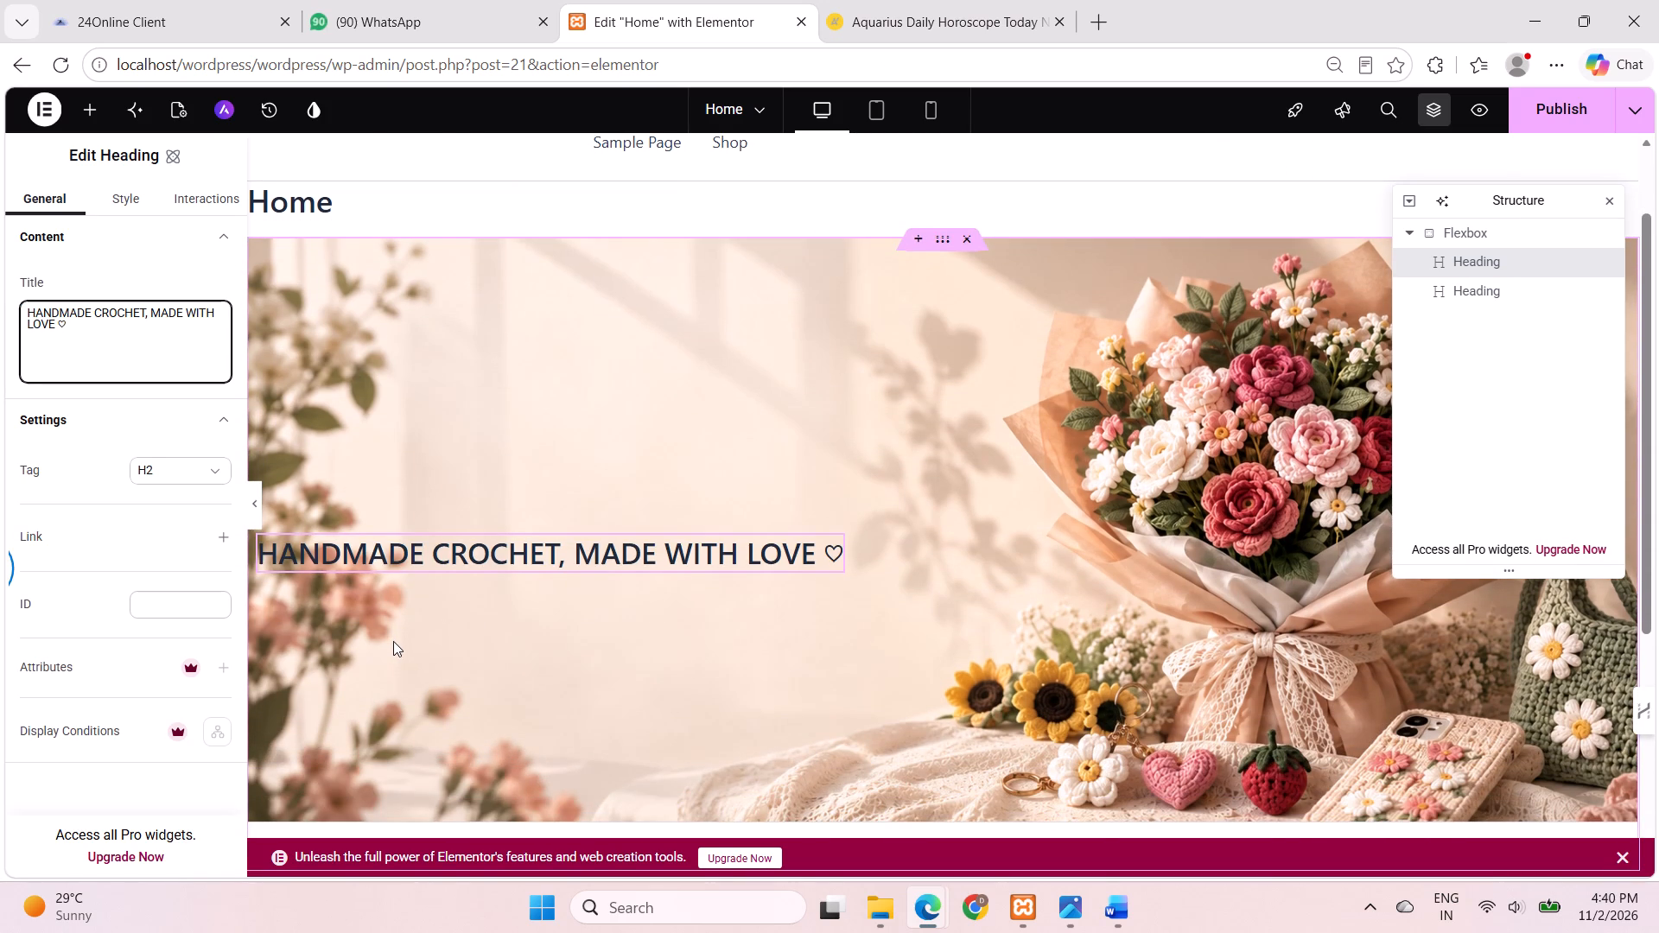
scroll(393, 641, right, 1)
click(186, 471)
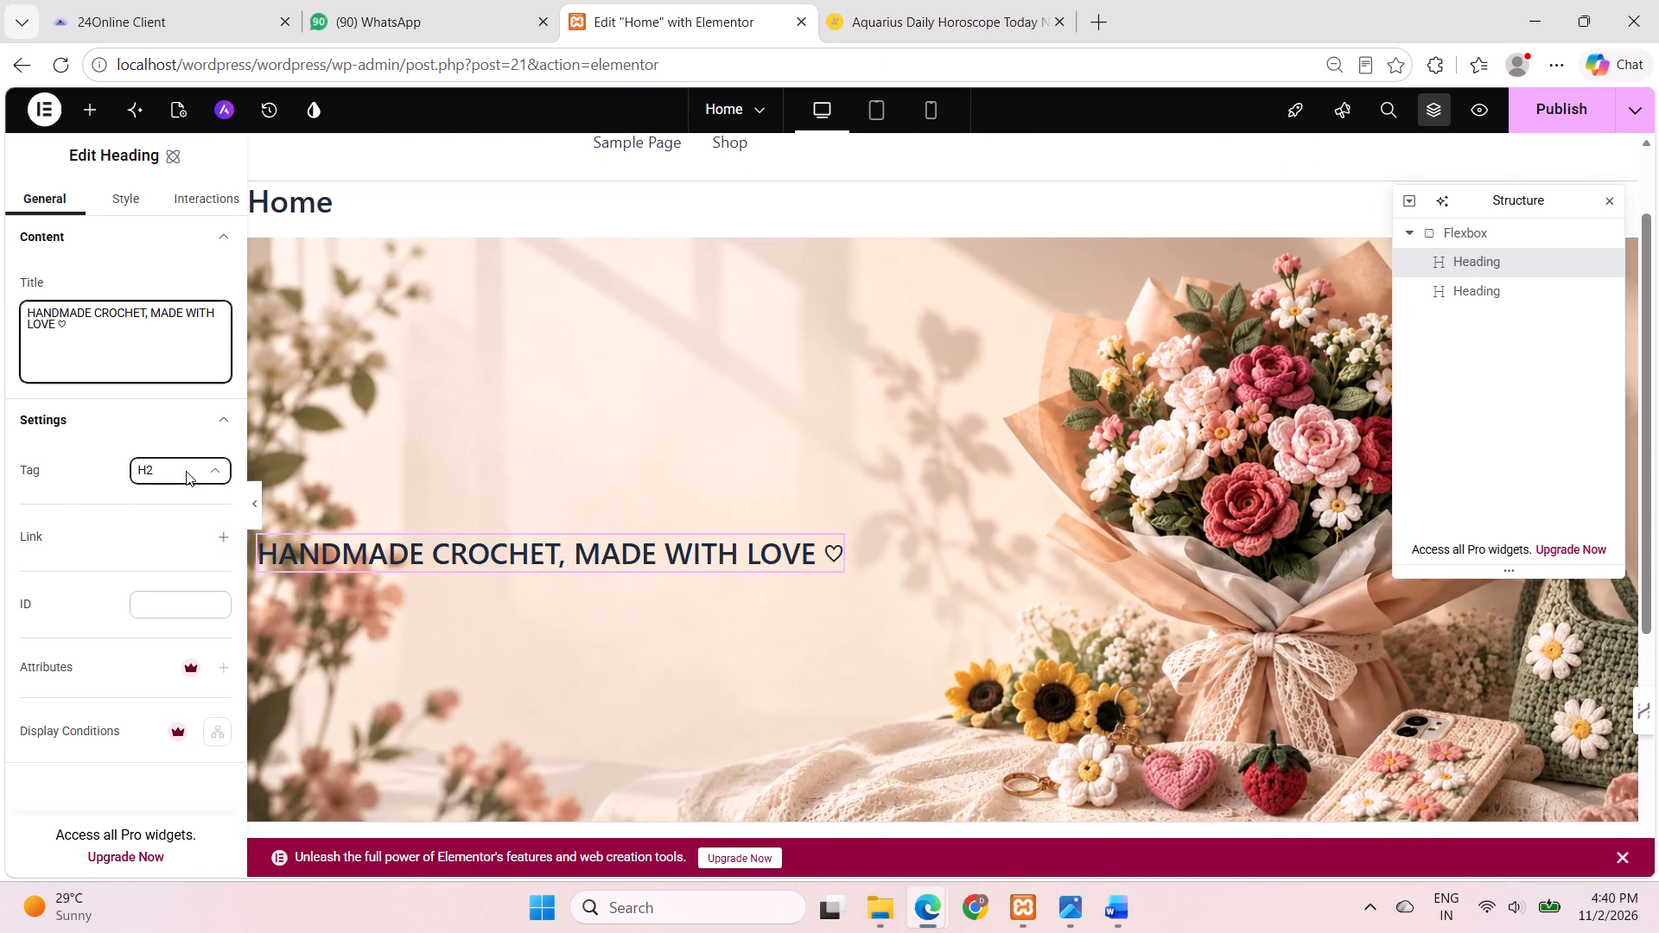
click(181, 563)
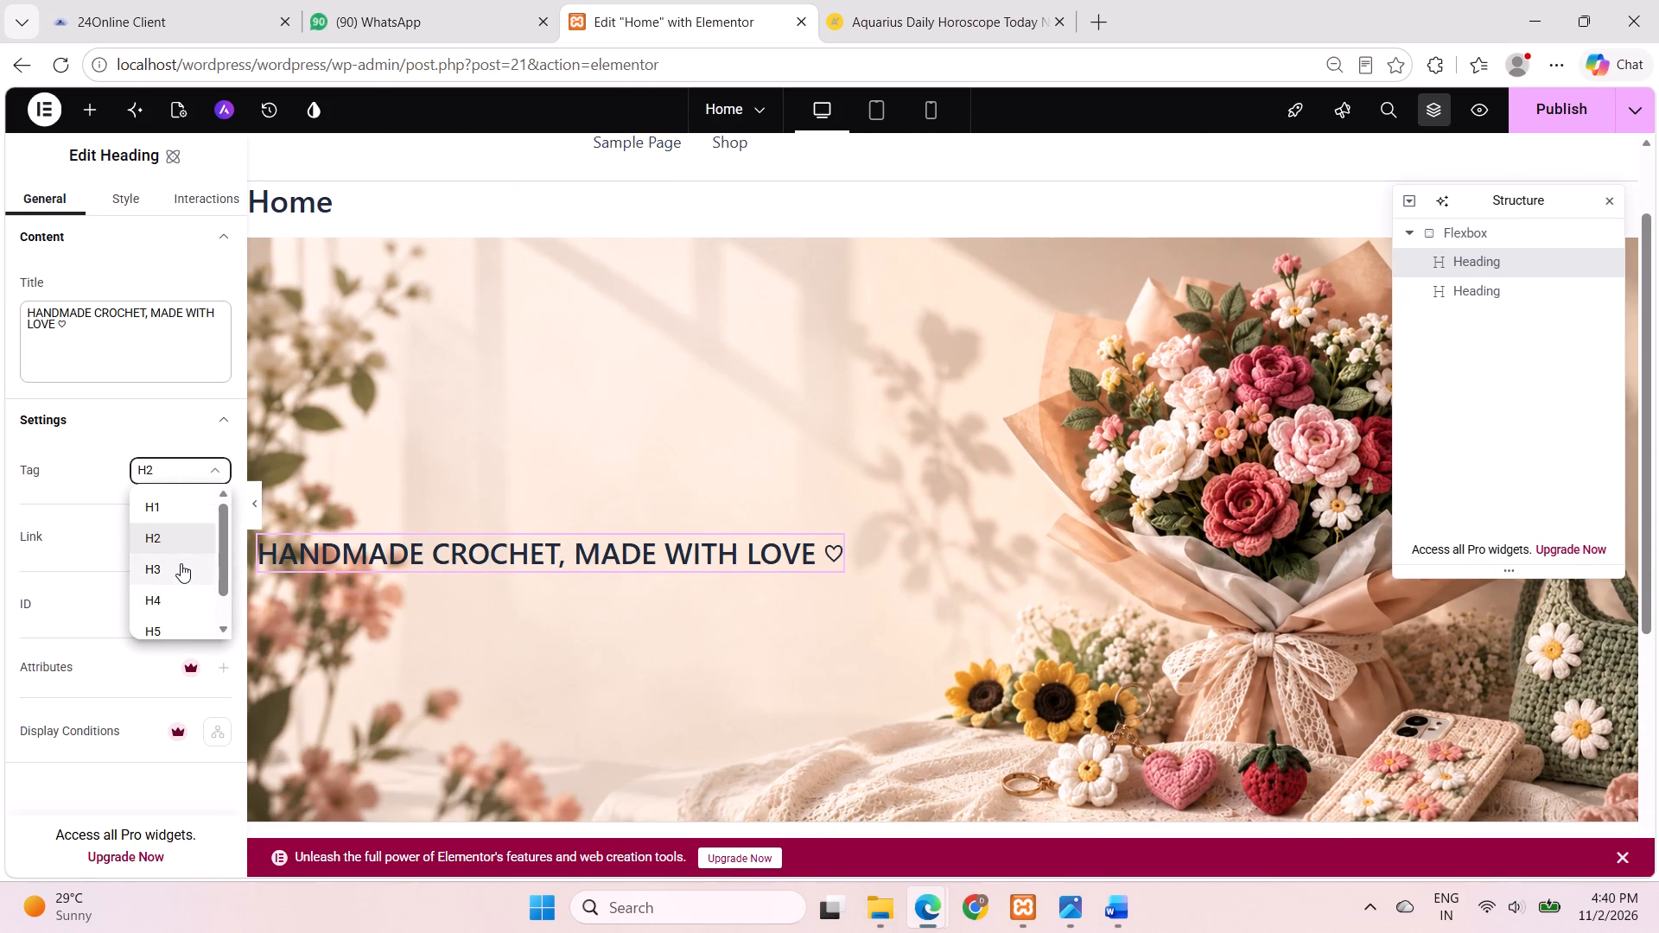
scroll(140, 701, down, 1)
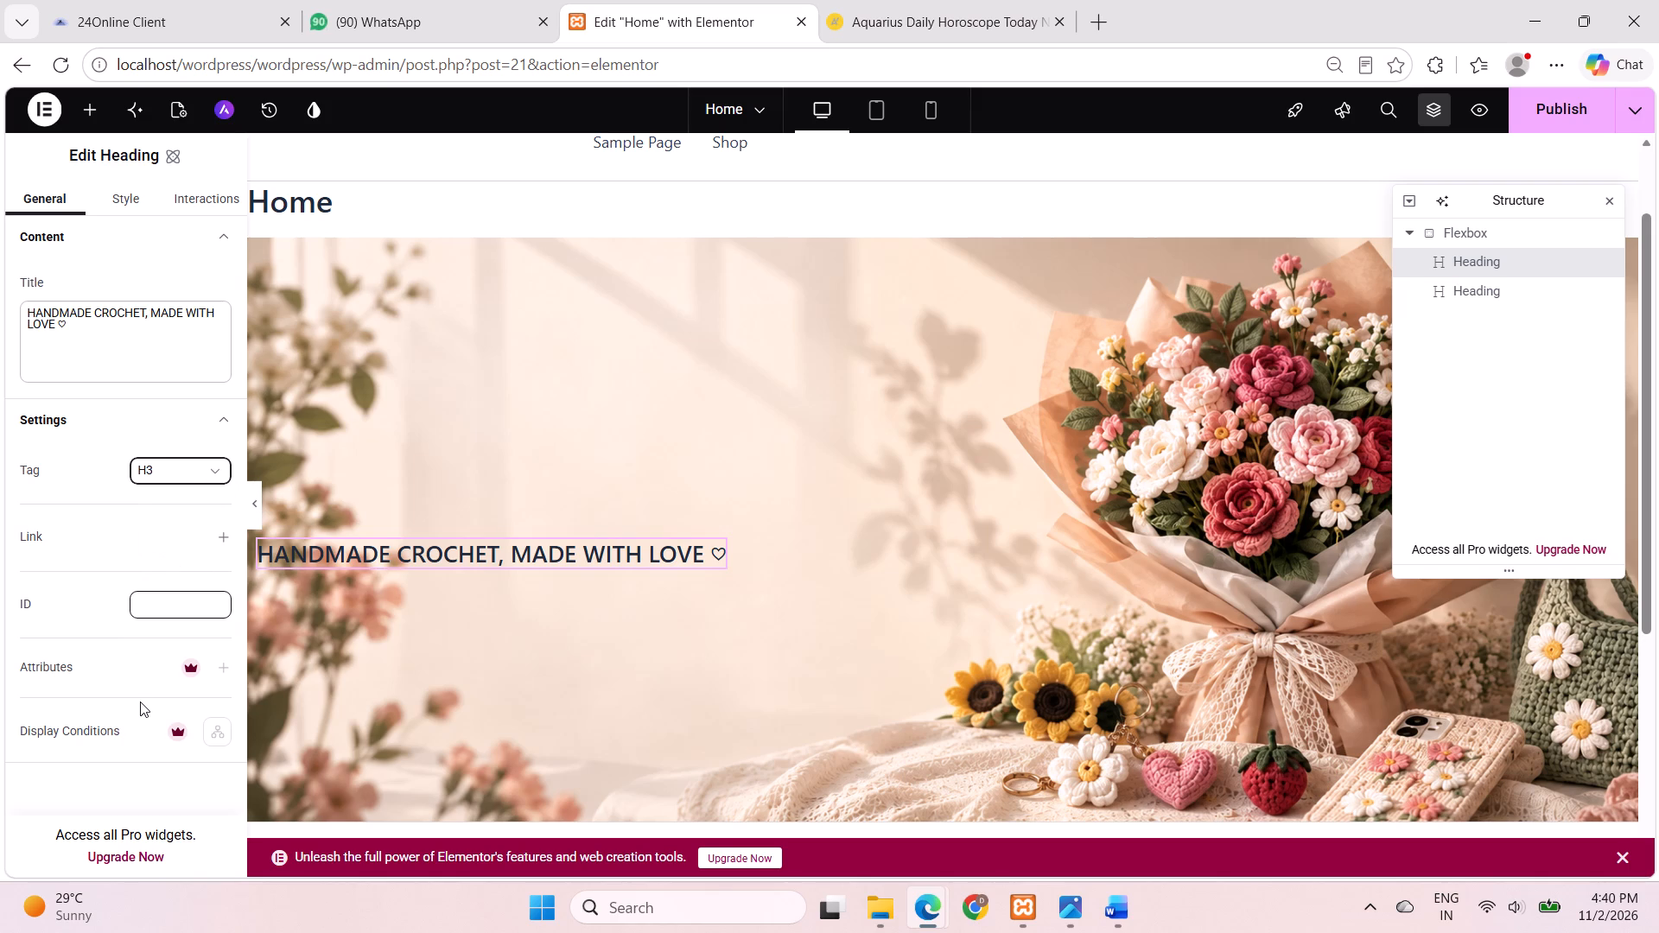
scroll(140, 701, down, 1)
Try the Start, Center and End content justifications on the tagline heading and settle on Space between.
click(129, 192)
click(103, 314)
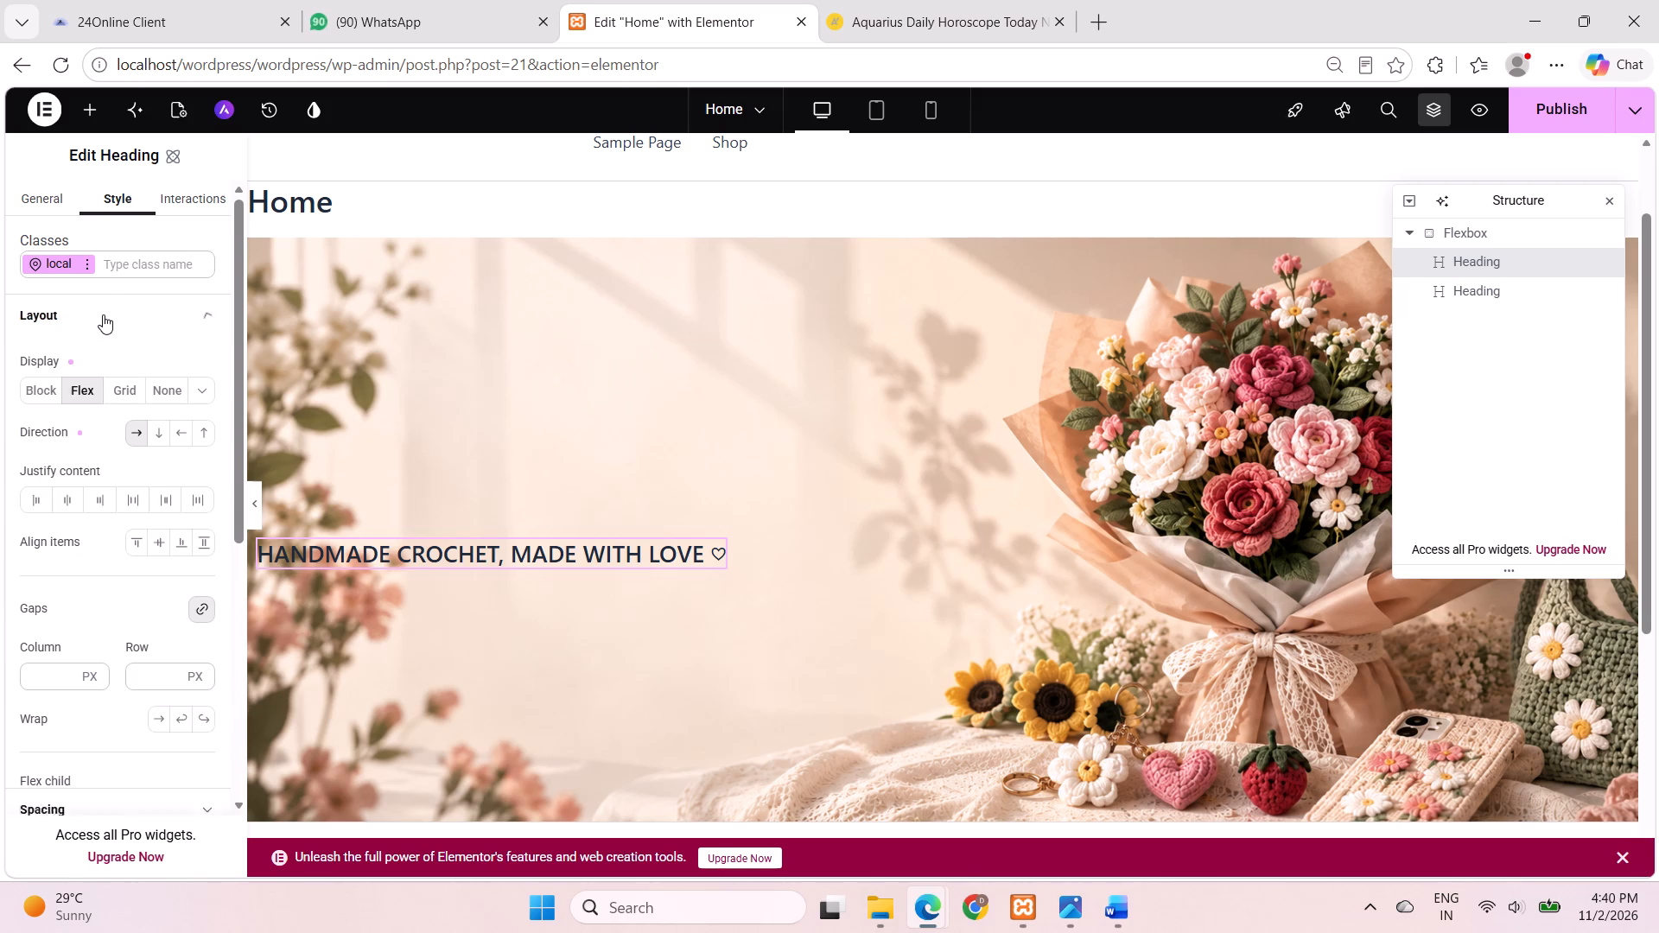
click(41, 505)
click(63, 505)
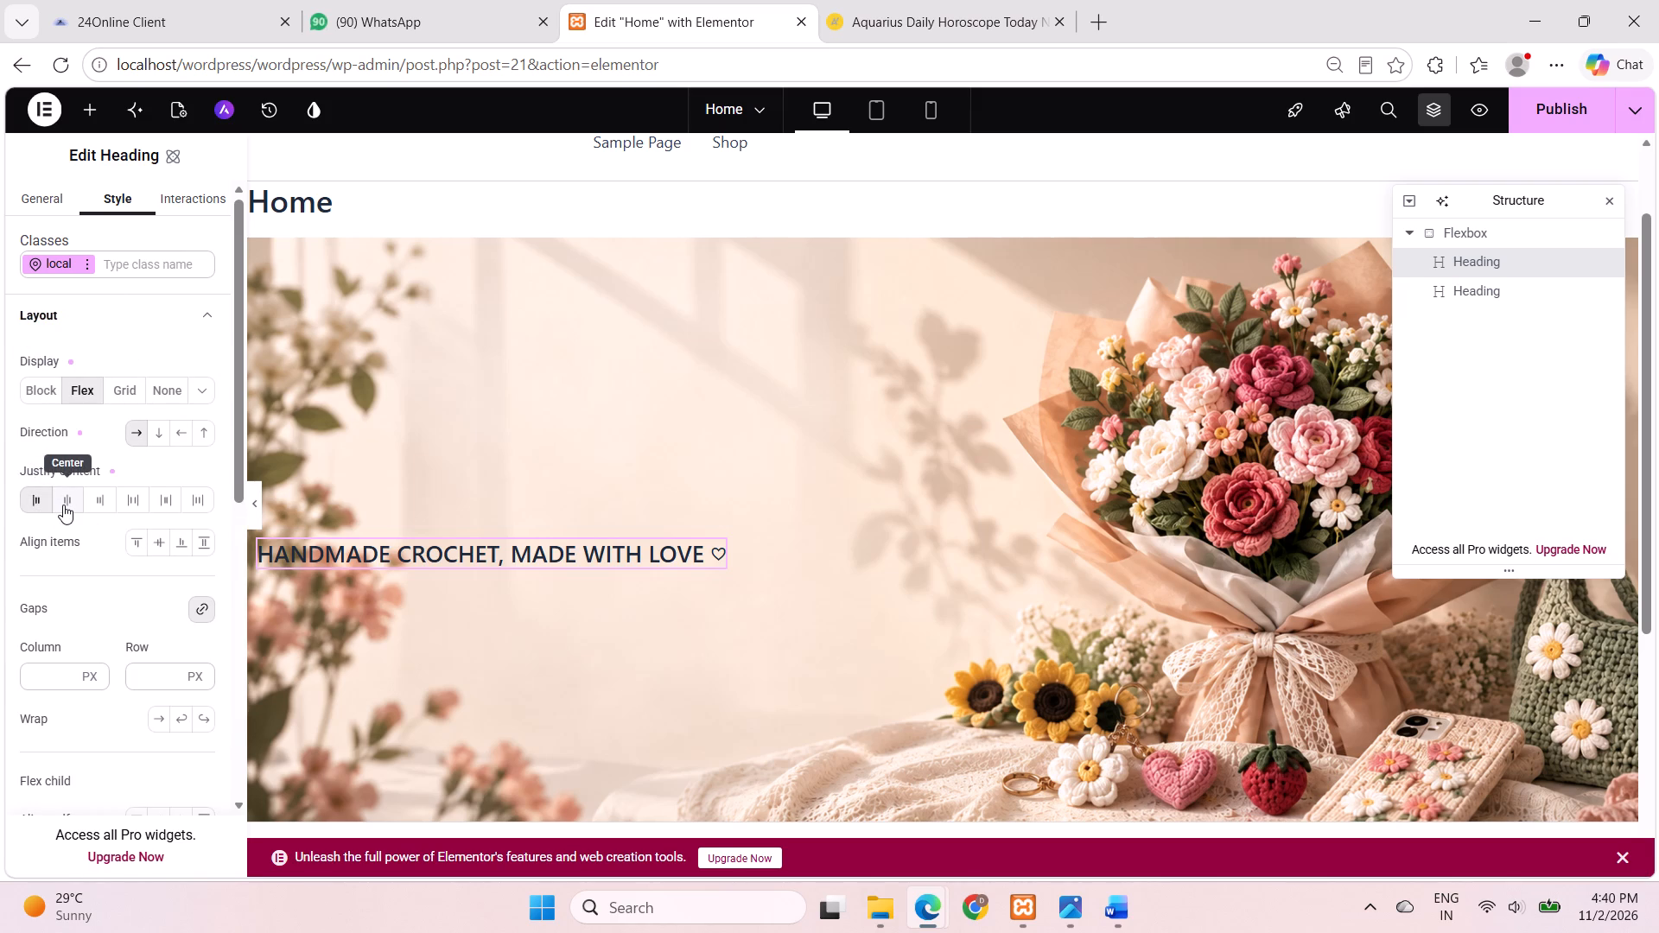
click(109, 503)
click(146, 503)
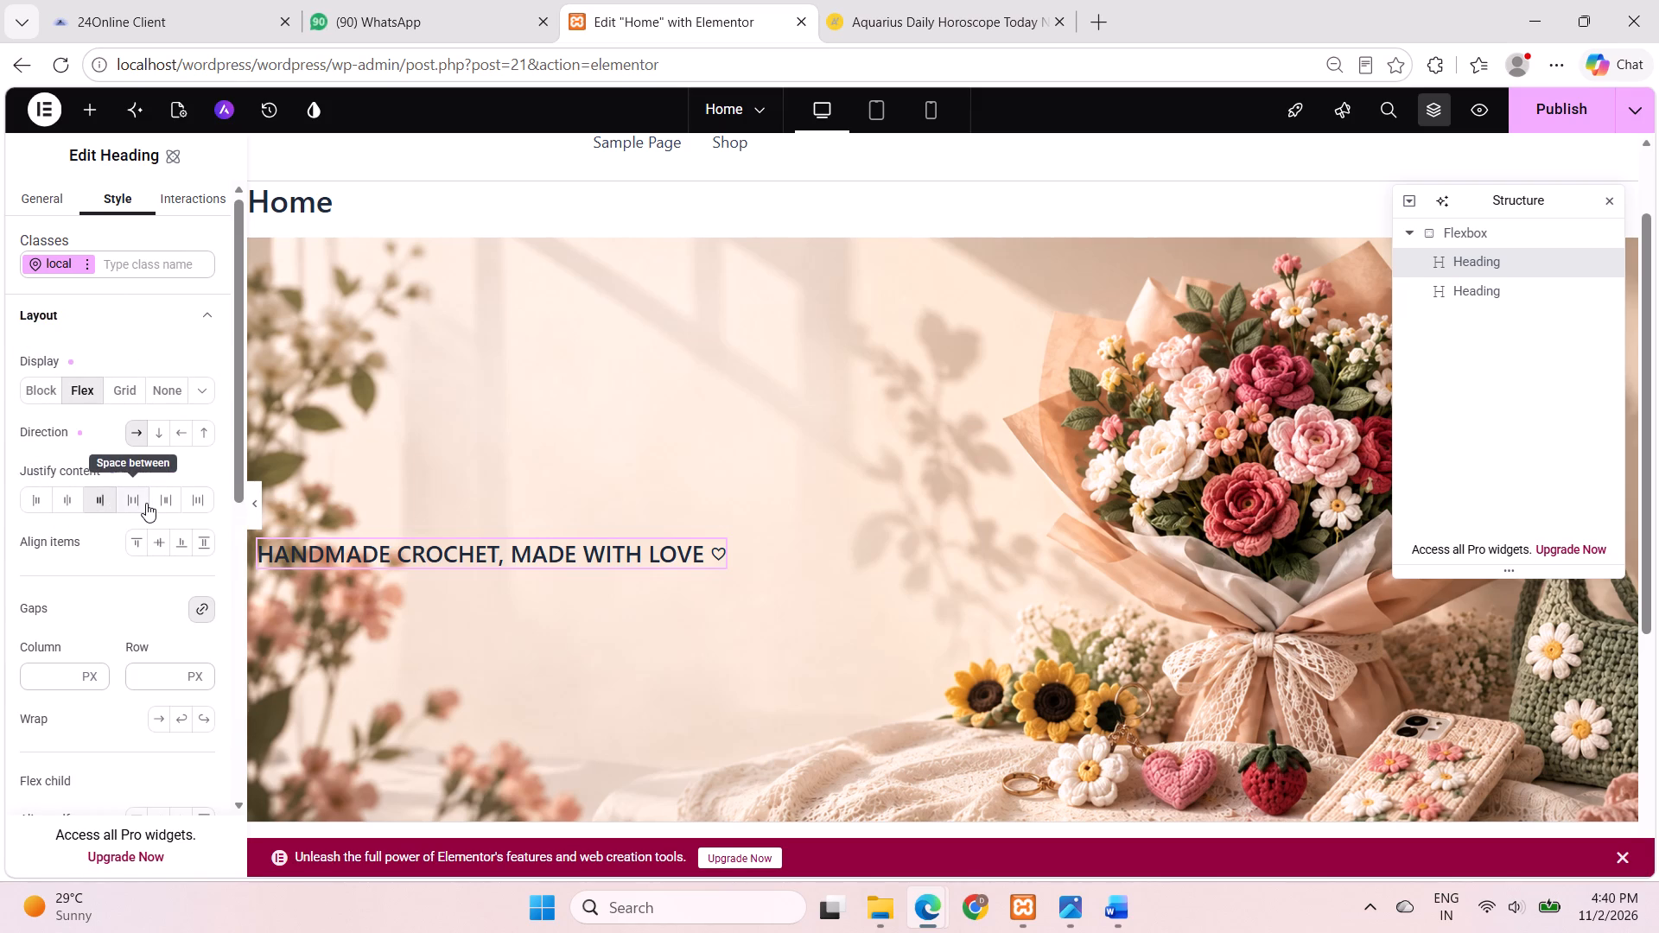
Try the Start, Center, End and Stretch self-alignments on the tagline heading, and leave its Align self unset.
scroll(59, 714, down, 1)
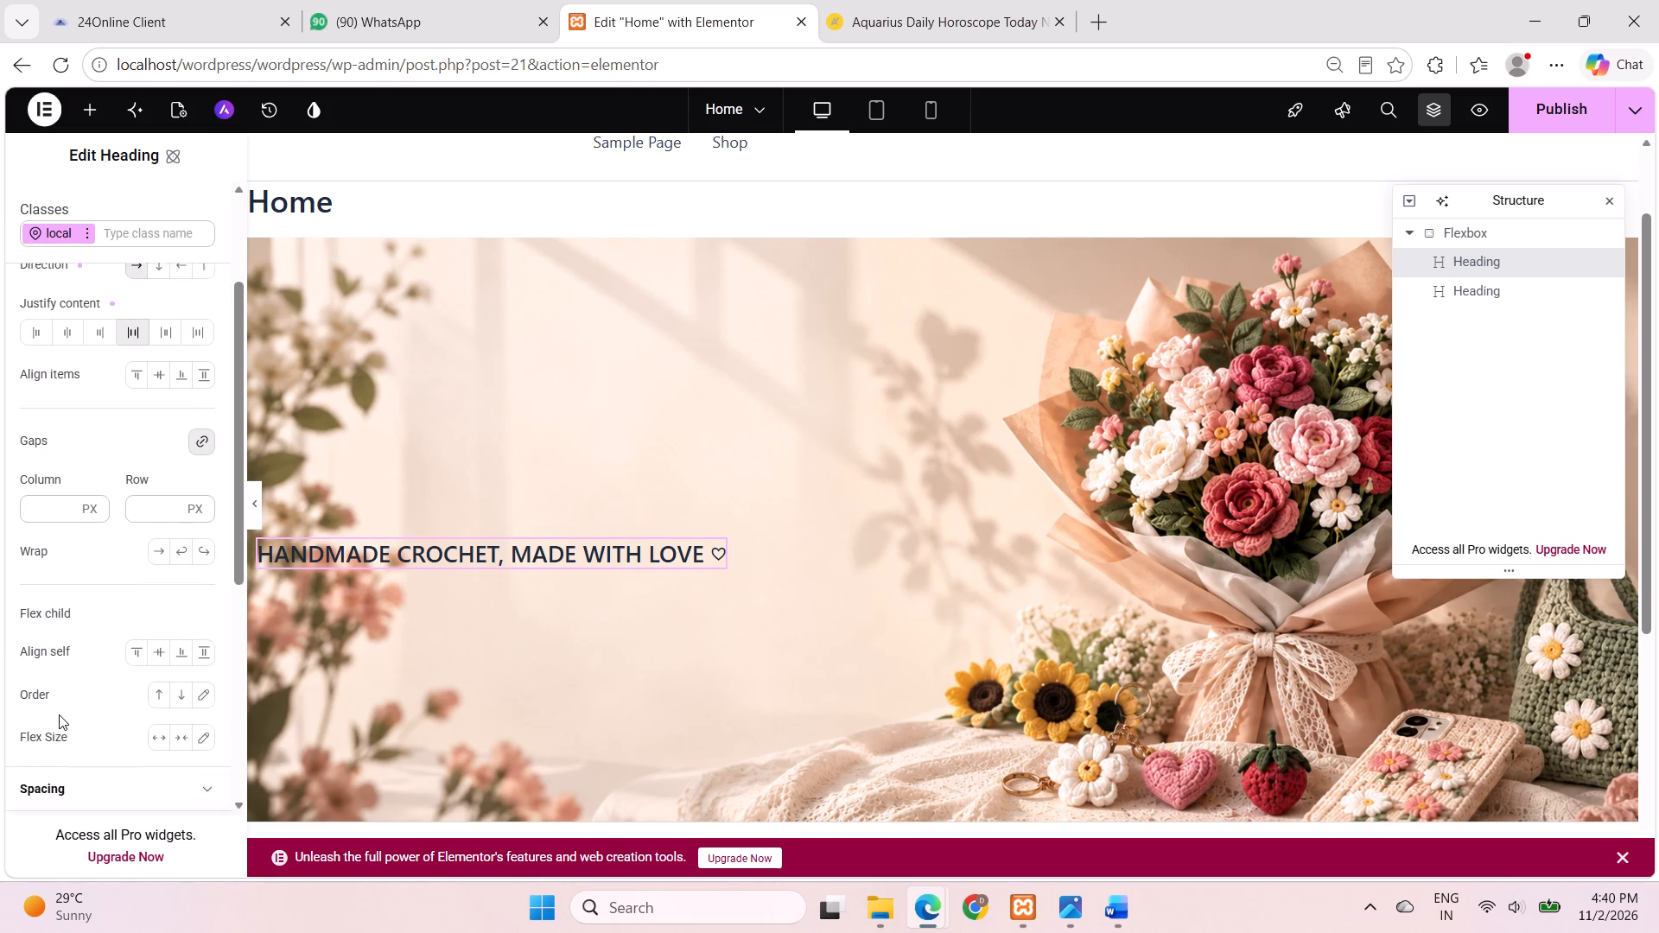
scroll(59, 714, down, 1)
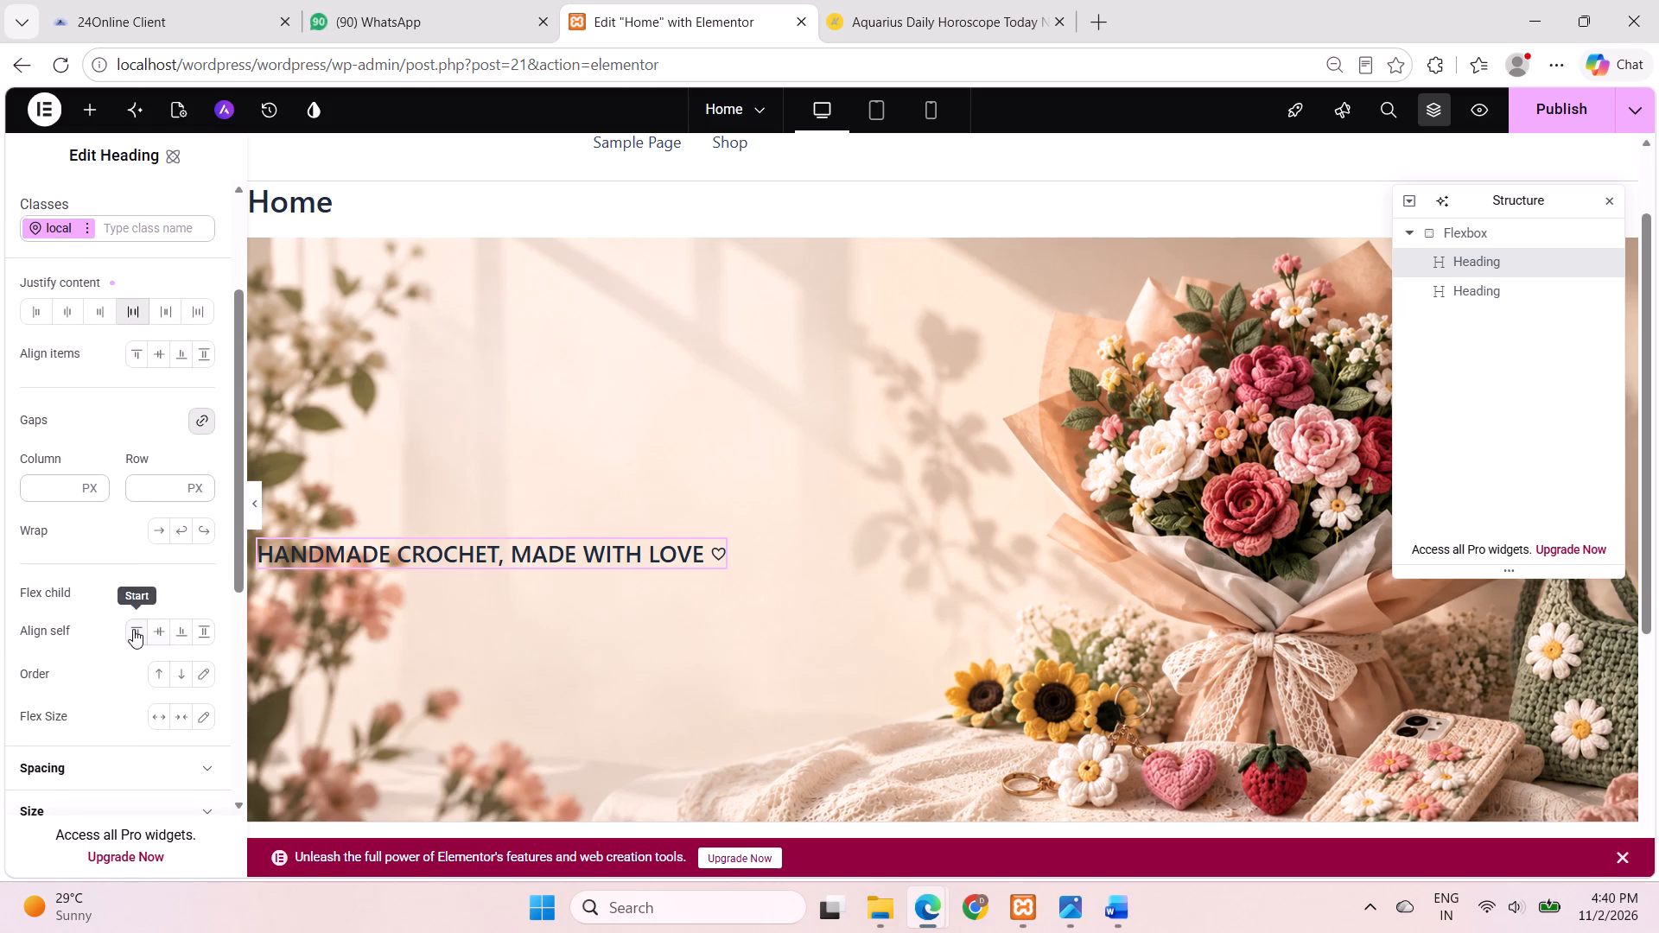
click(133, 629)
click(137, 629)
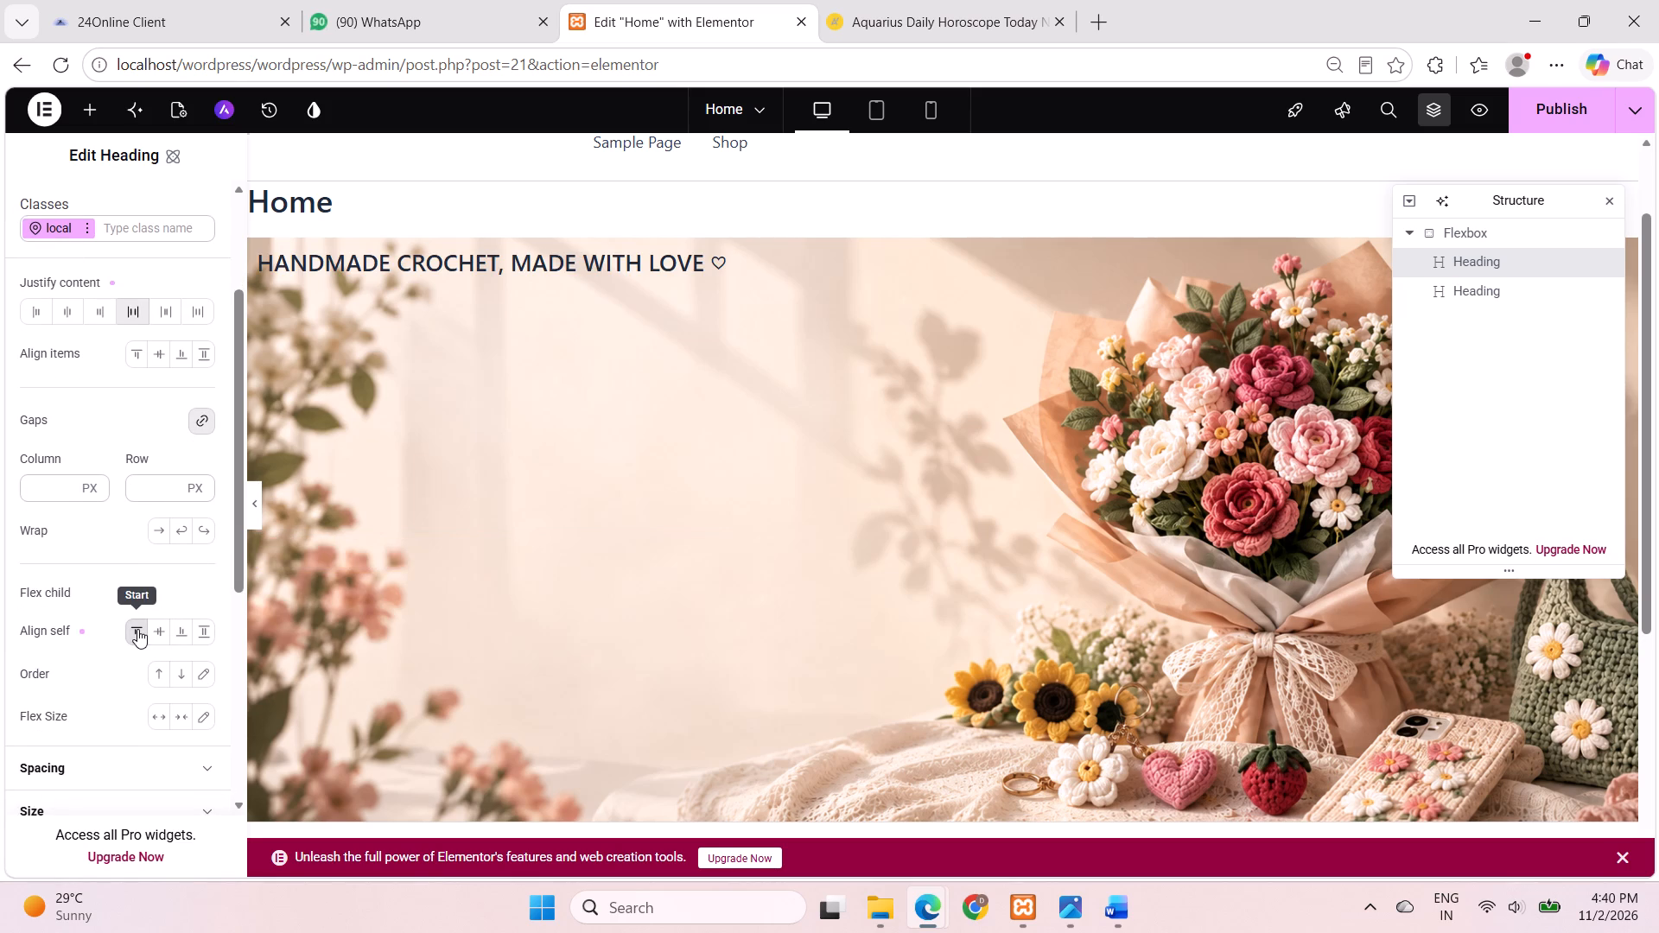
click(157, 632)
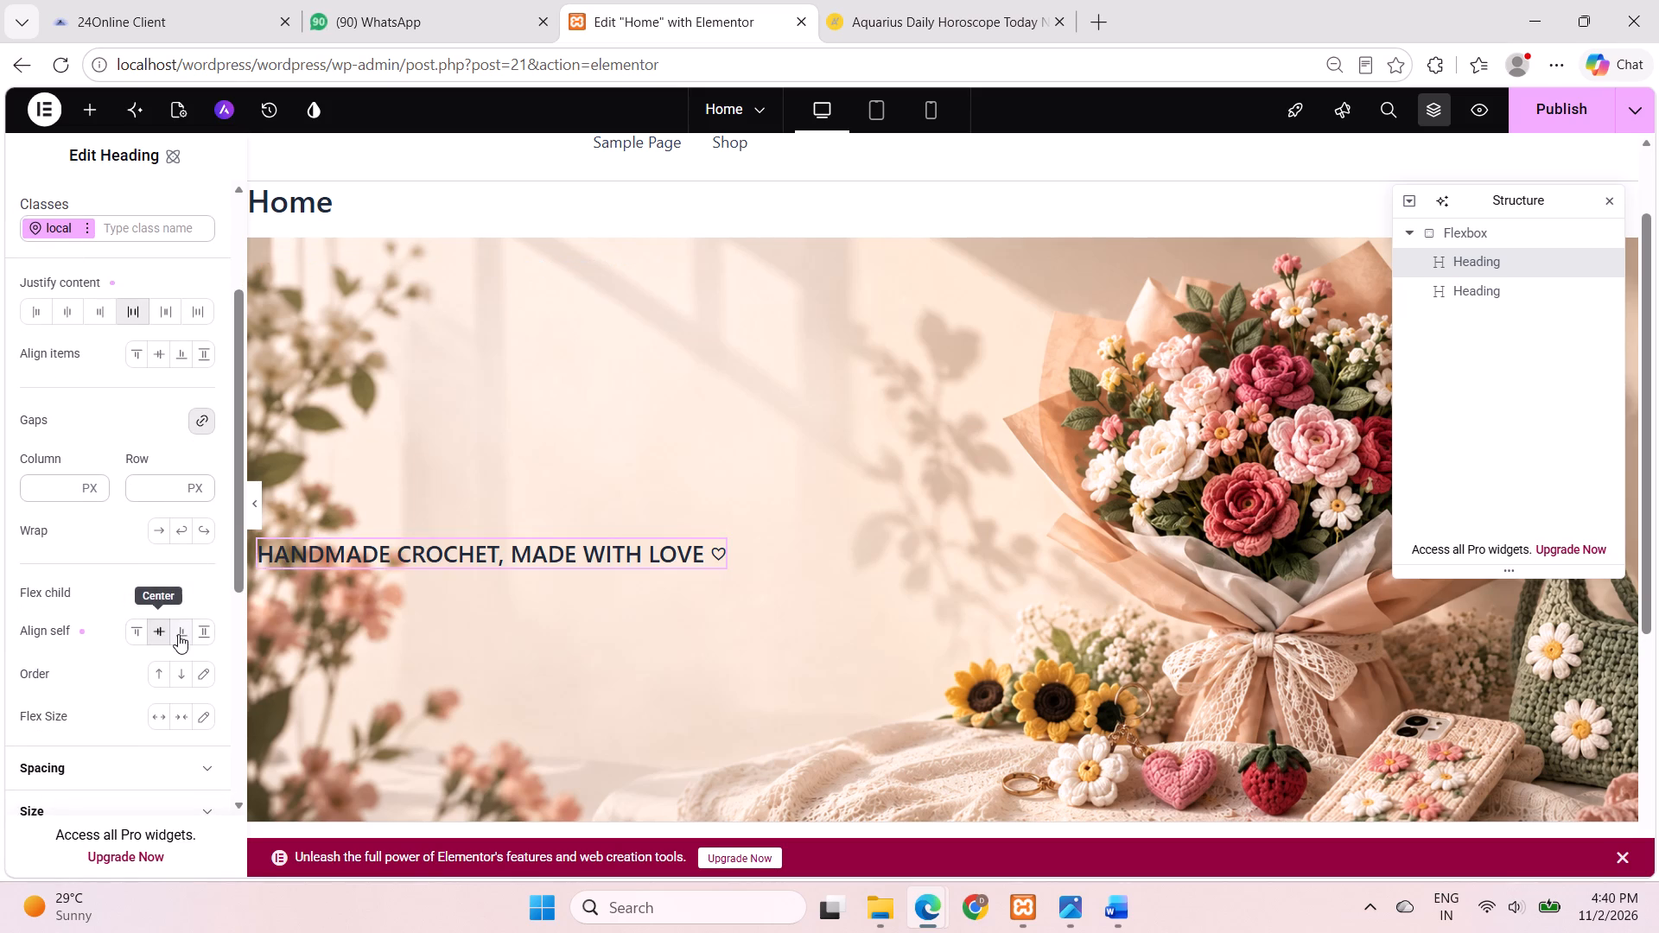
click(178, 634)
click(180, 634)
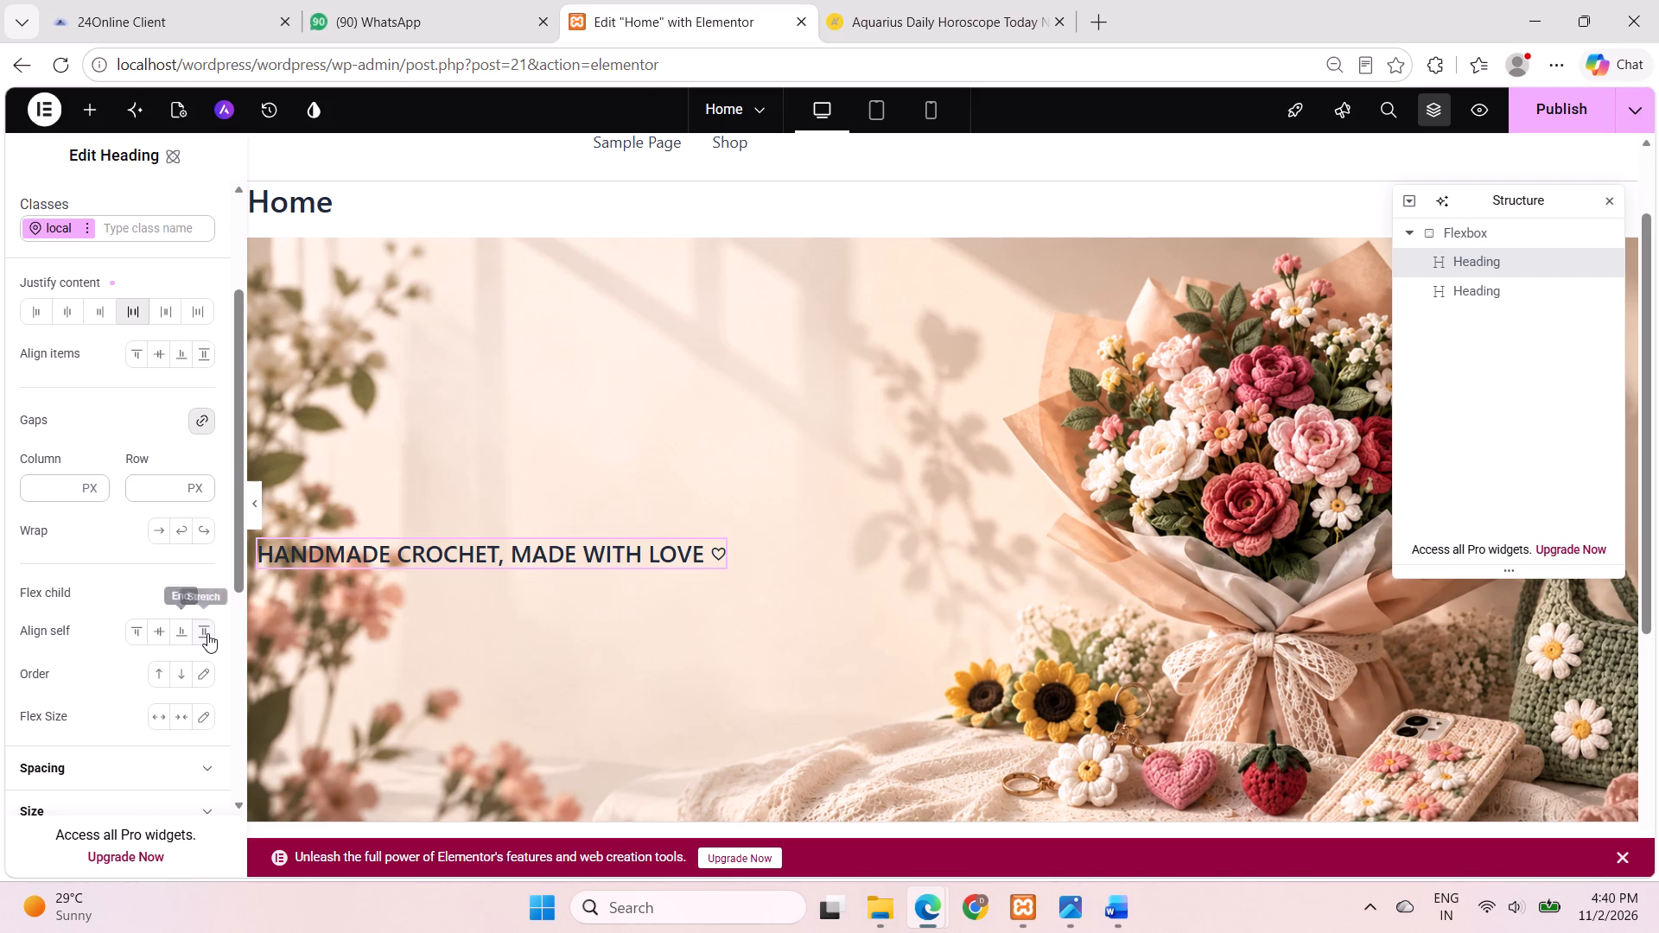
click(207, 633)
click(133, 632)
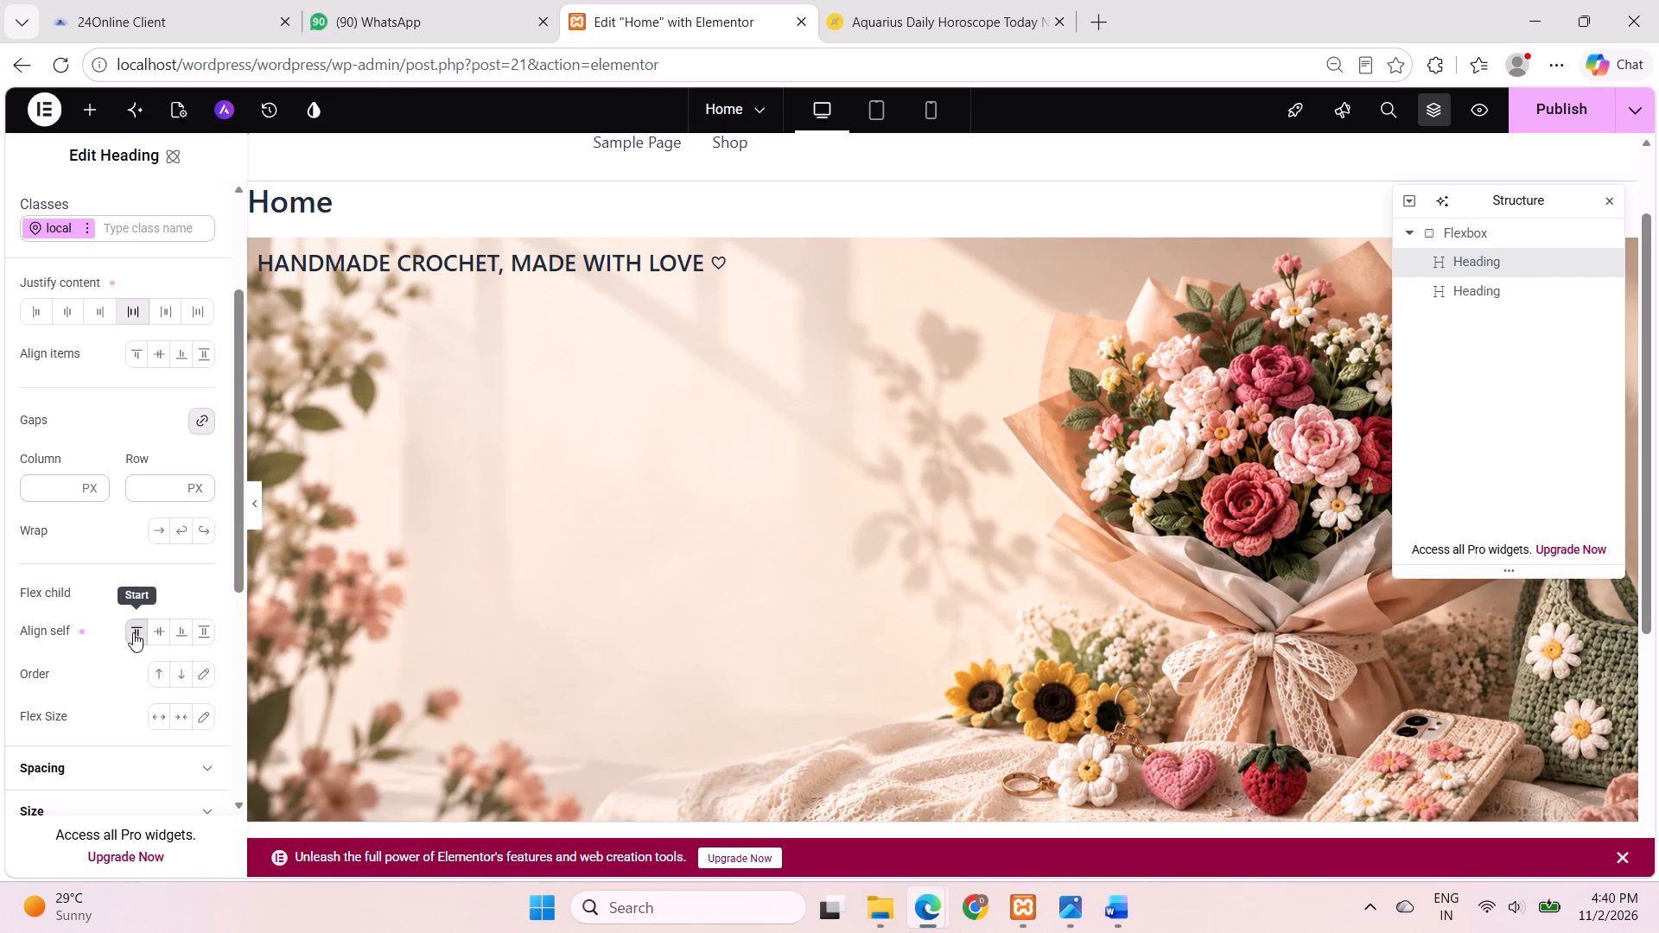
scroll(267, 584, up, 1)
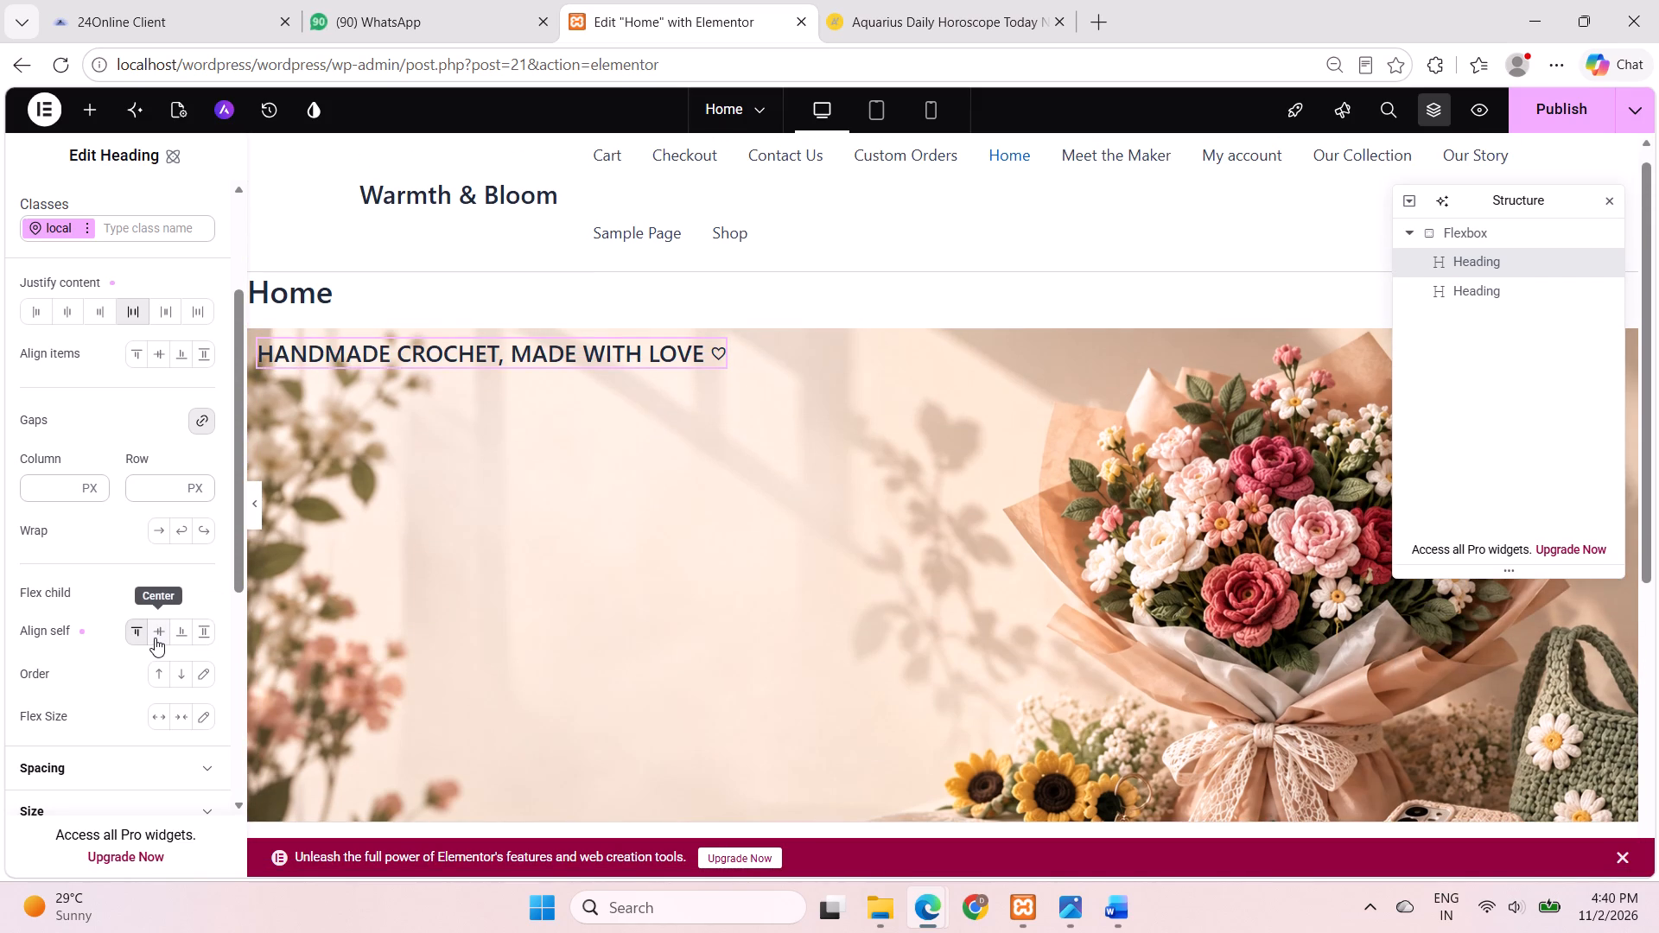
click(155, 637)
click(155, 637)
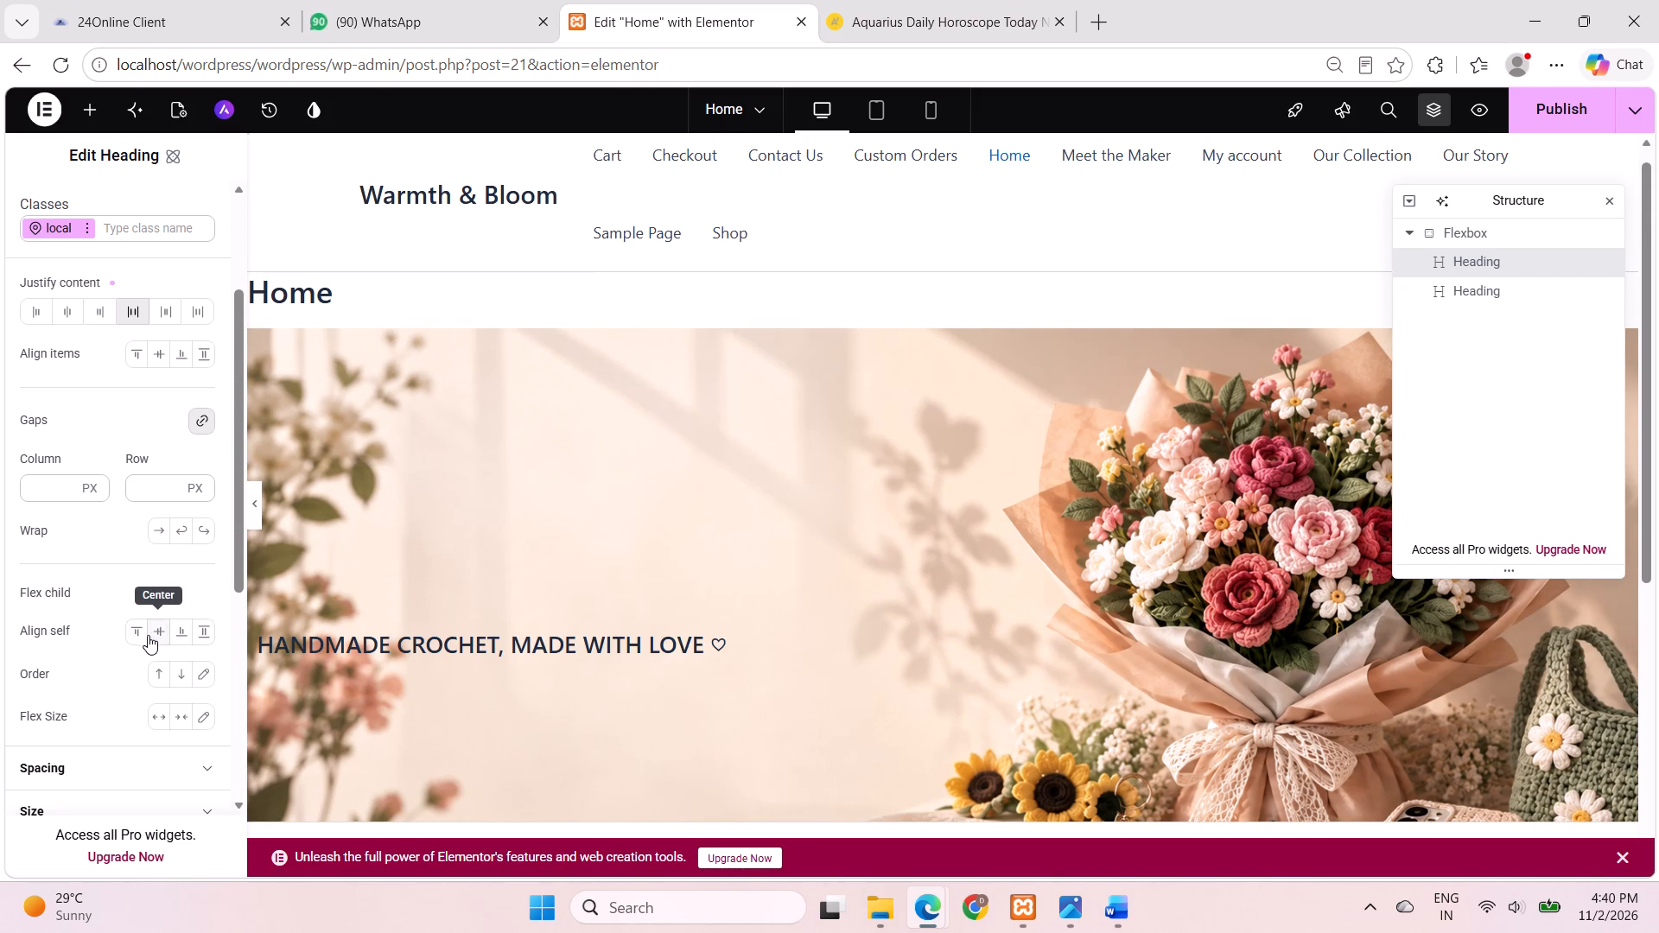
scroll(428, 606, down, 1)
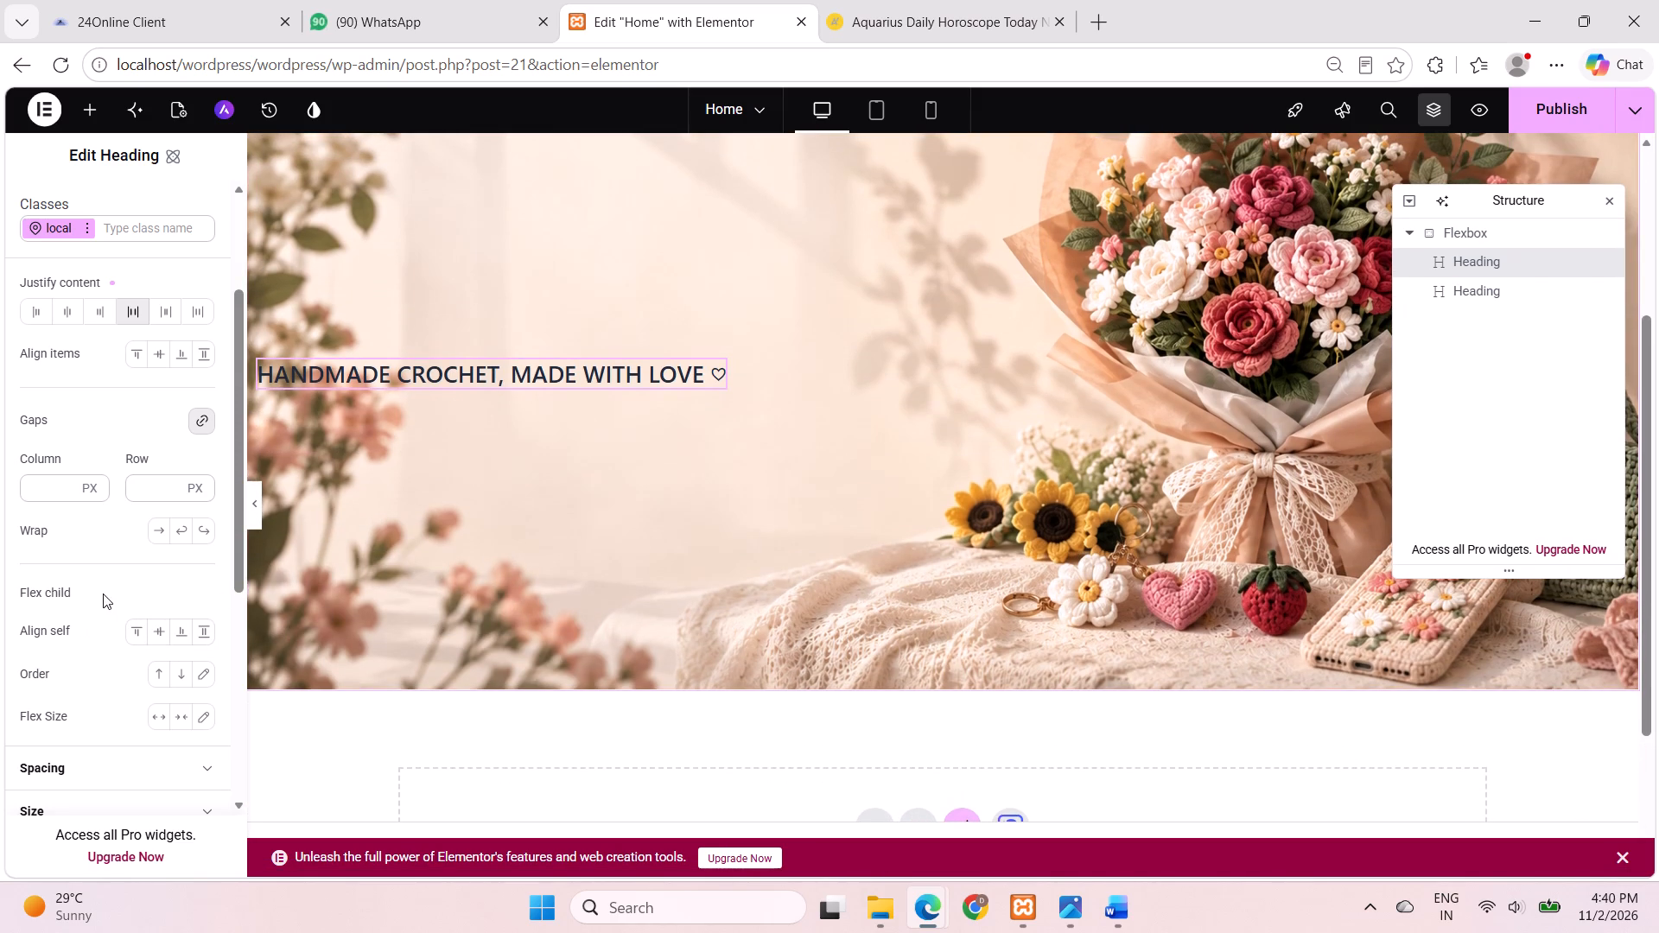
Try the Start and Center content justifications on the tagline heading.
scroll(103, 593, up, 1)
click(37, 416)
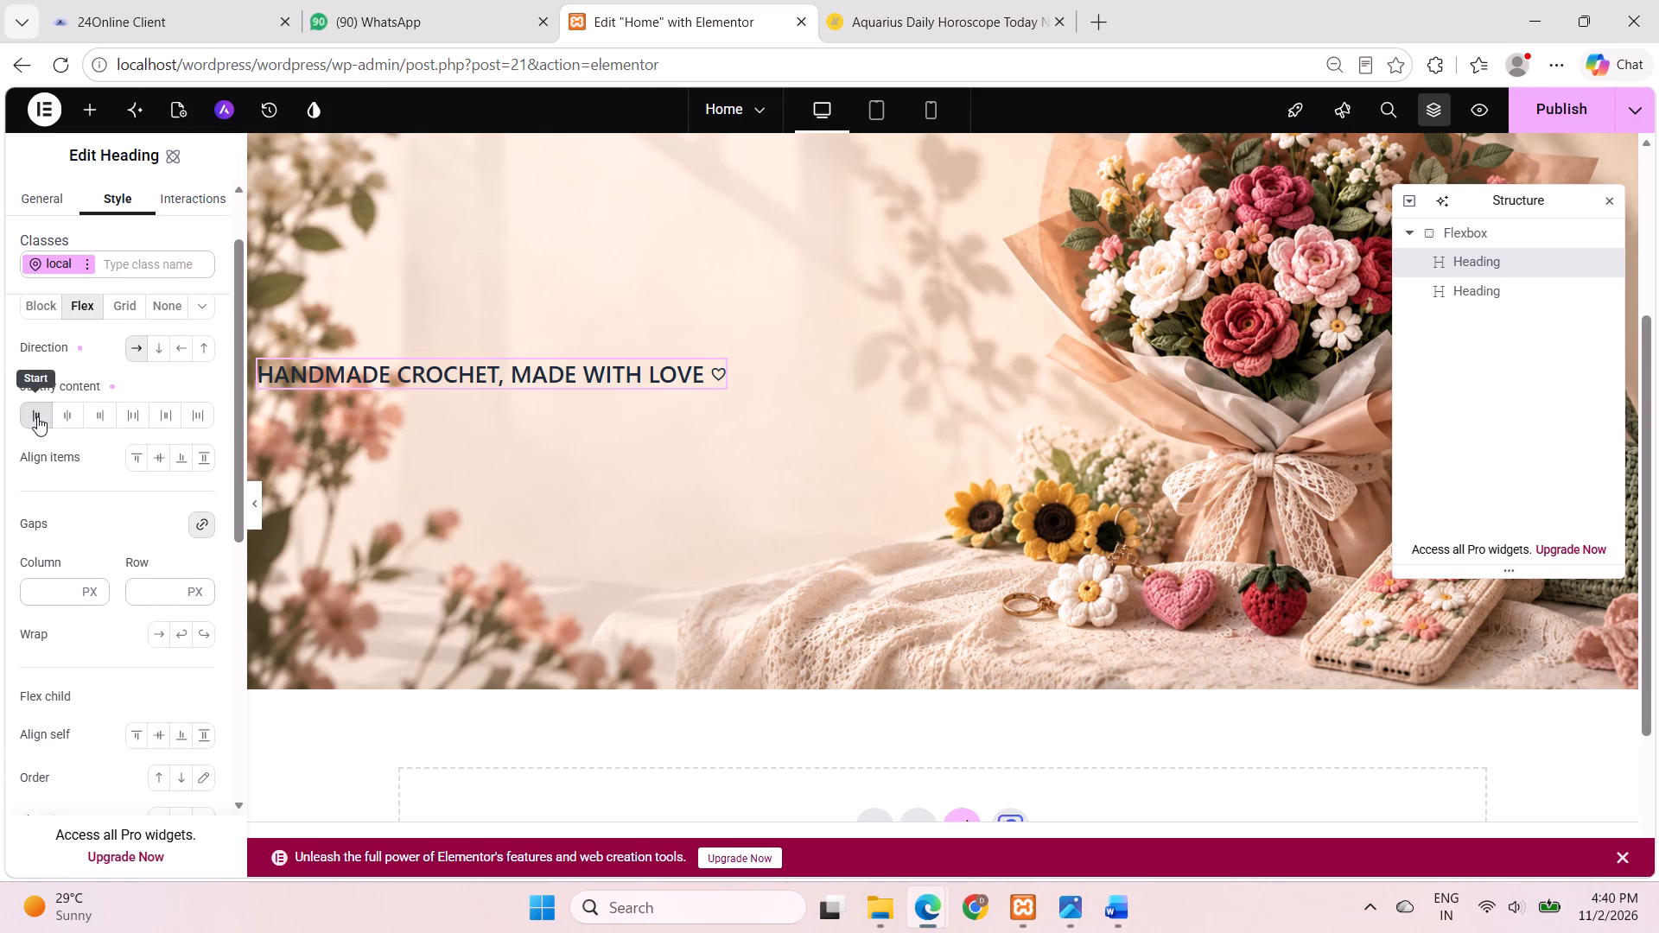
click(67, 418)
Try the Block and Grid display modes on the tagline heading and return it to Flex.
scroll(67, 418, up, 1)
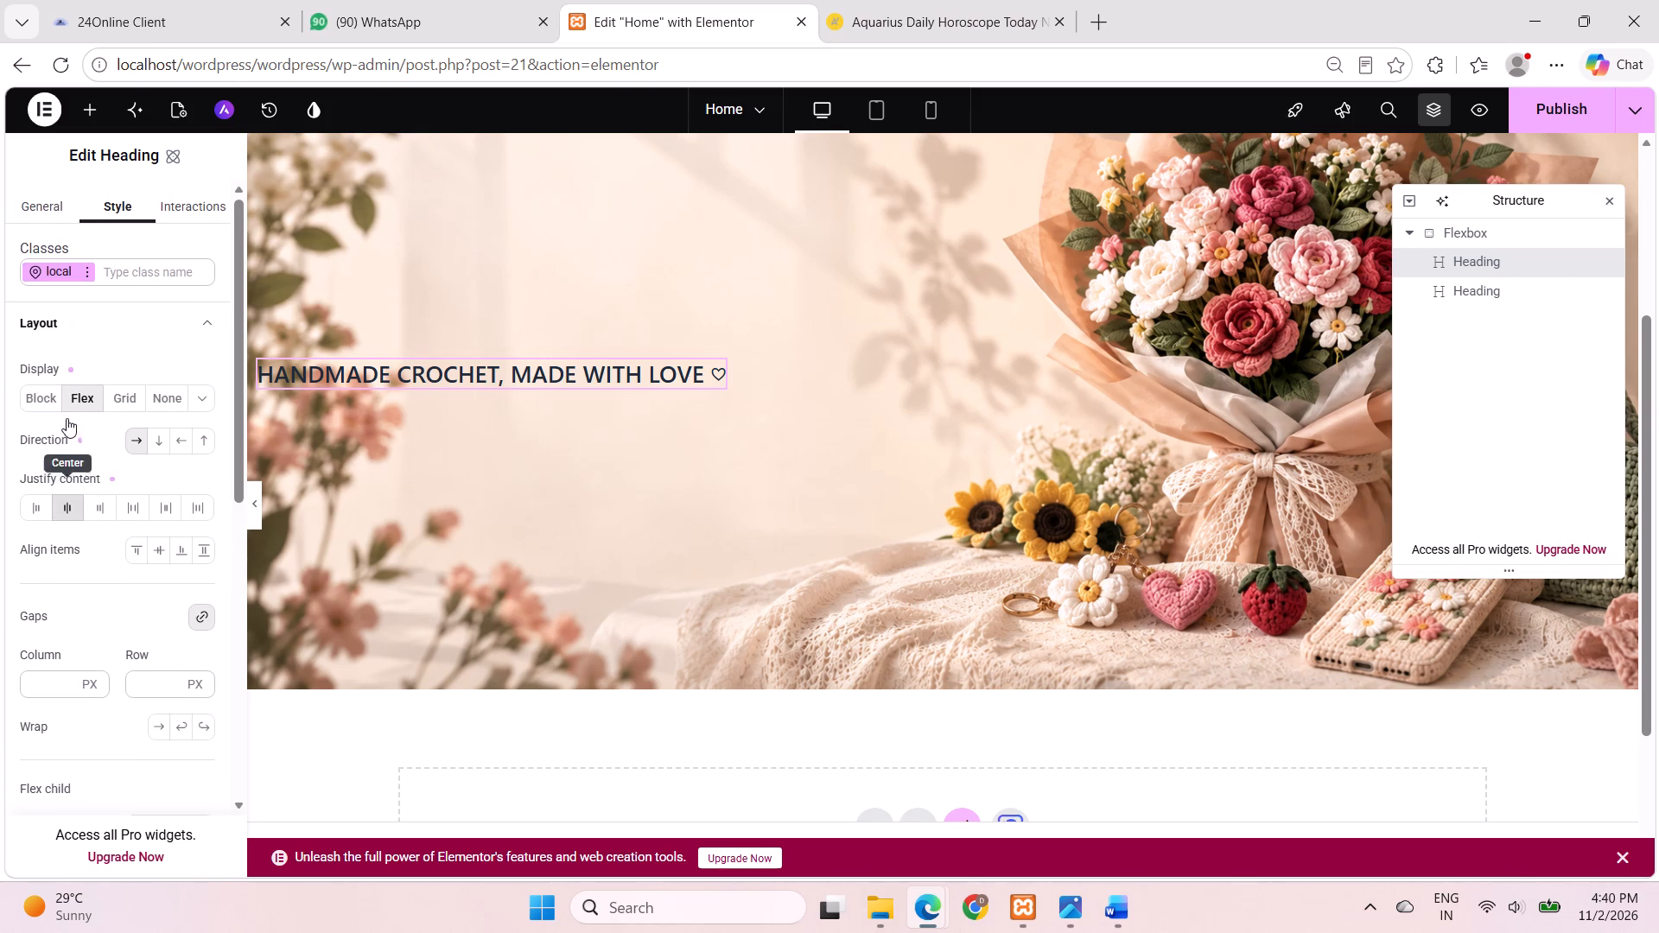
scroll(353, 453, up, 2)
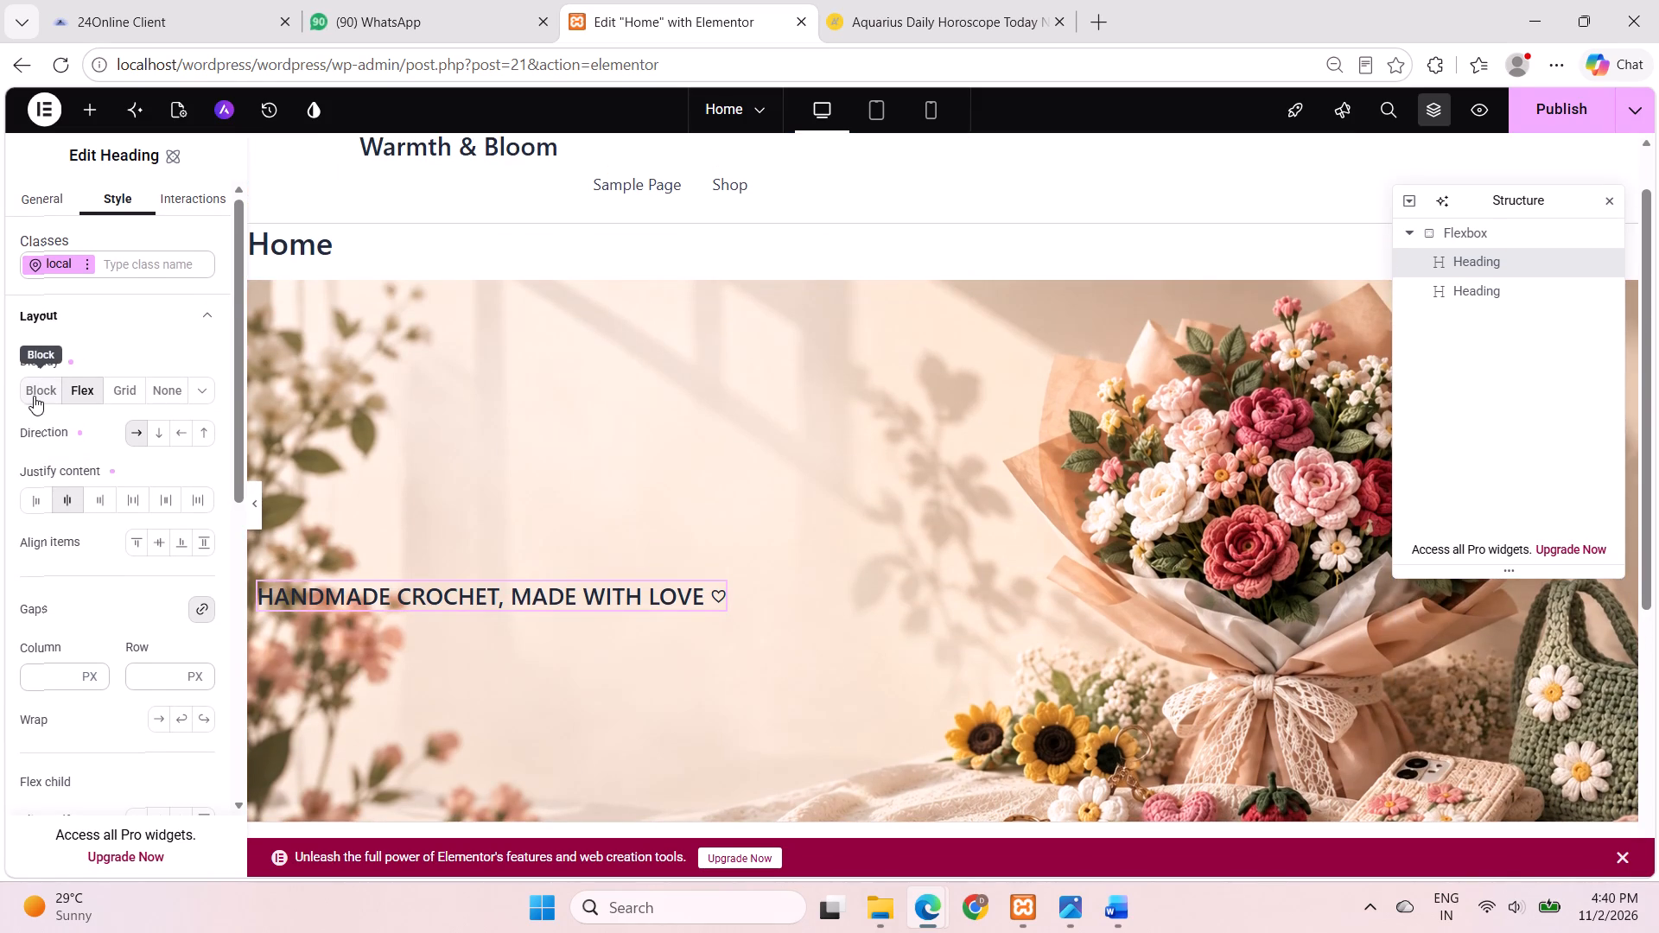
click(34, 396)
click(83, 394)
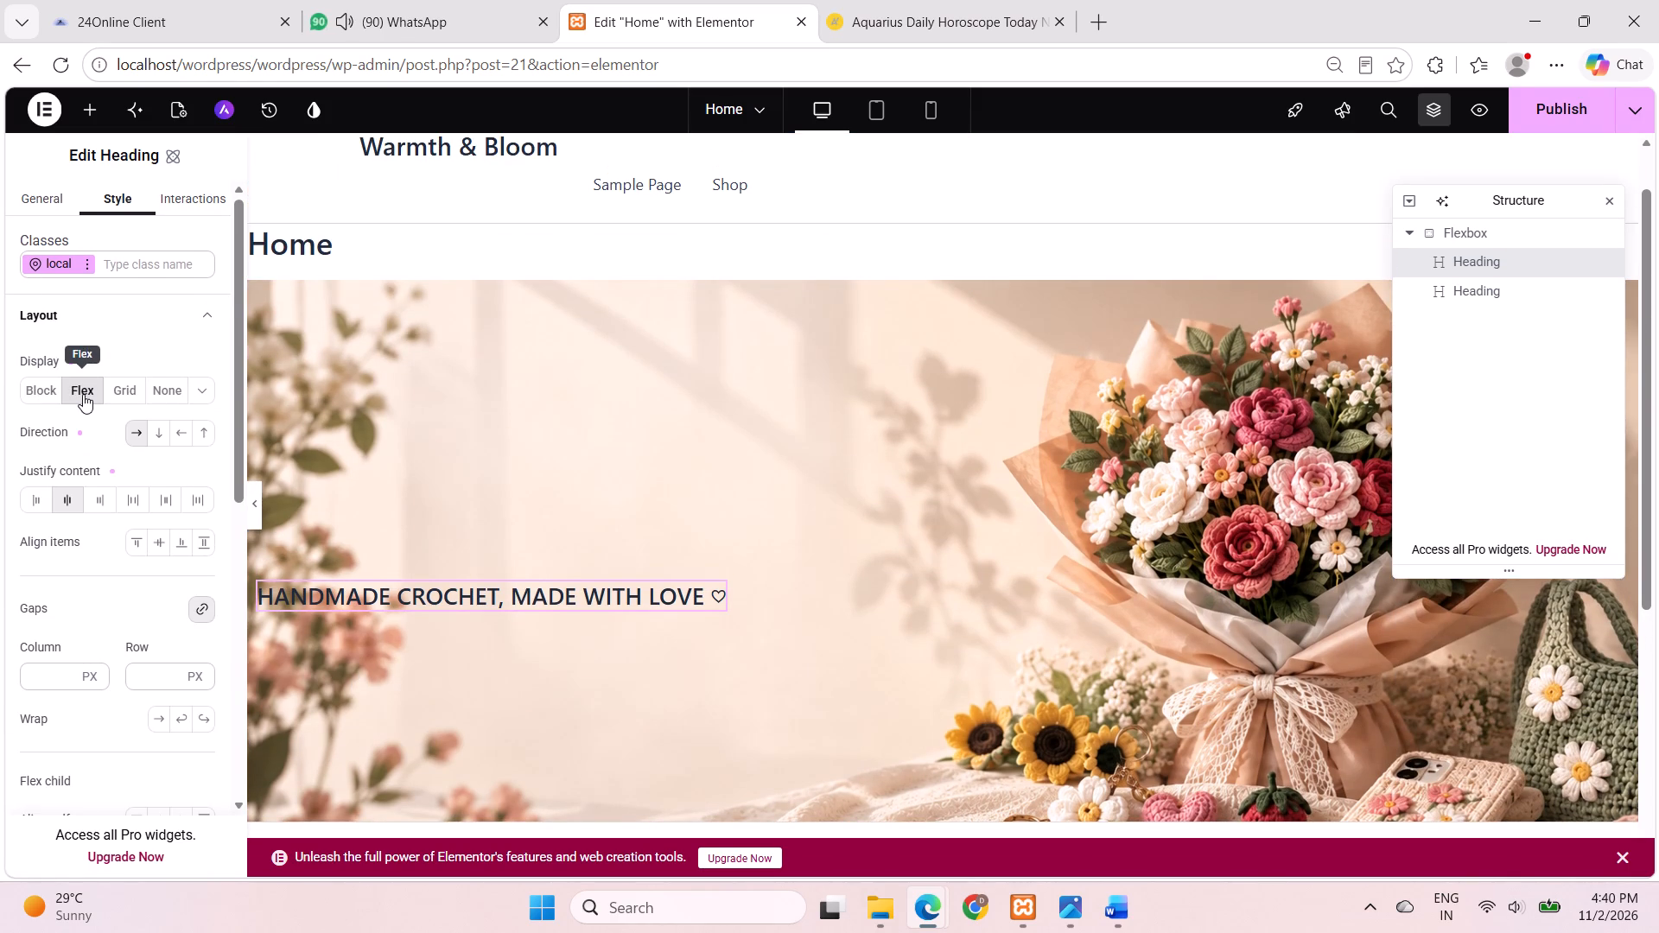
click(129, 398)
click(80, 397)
Set the tagline heading's content justification to Start and its item alignment to Center.
click(45, 498)
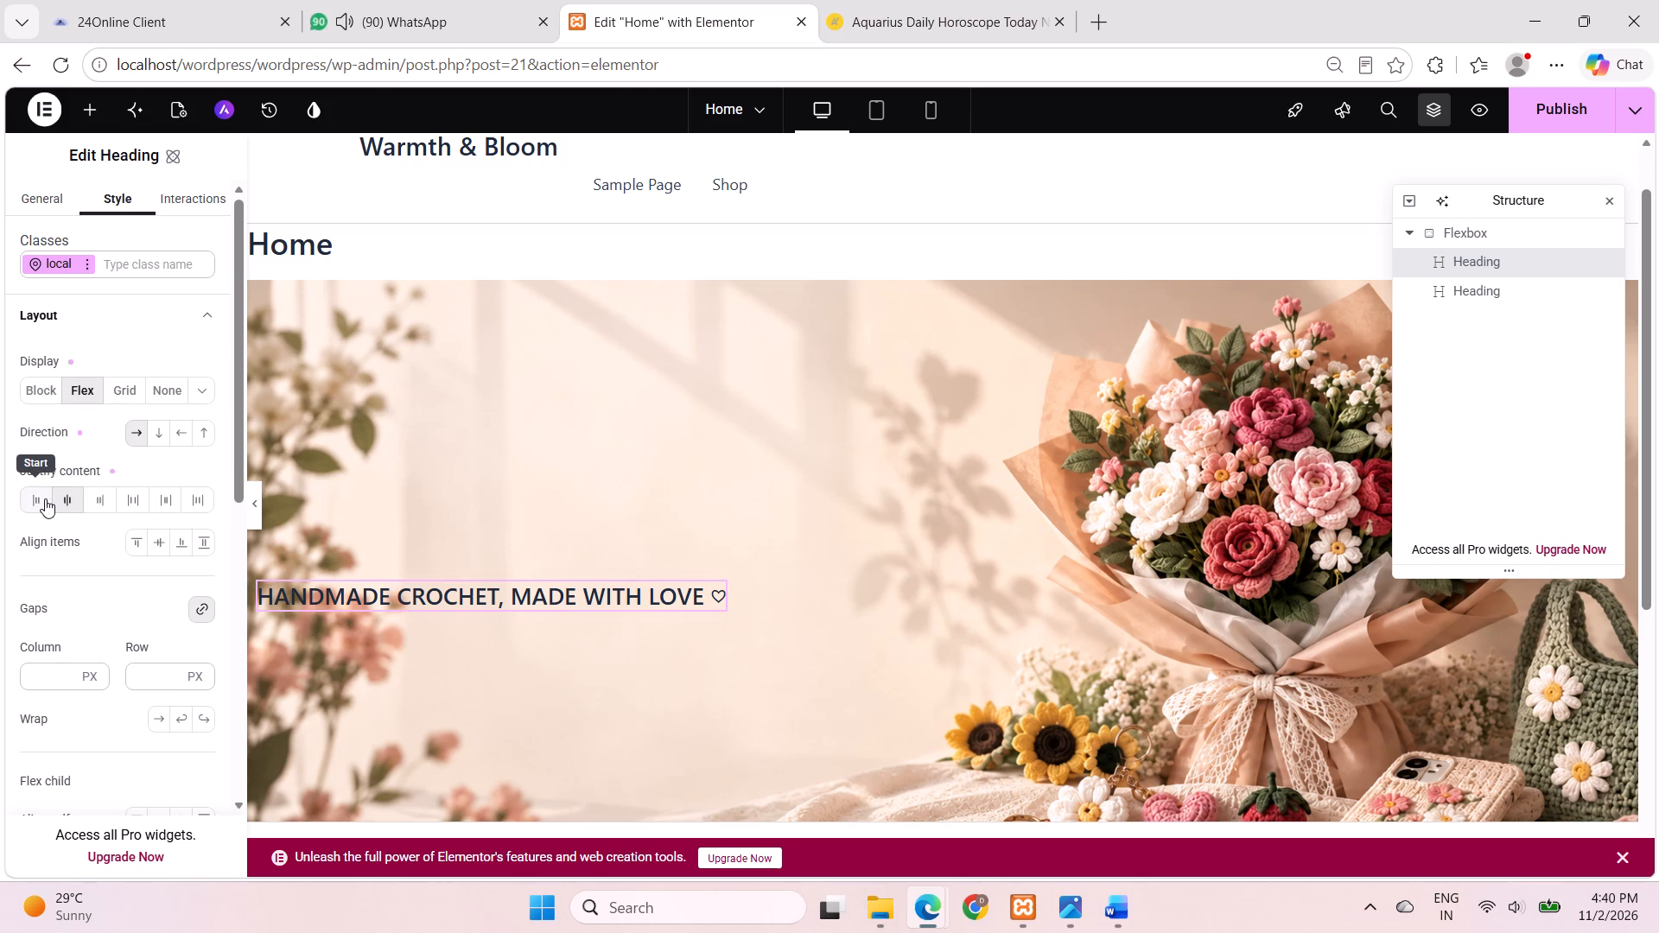
click(132, 546)
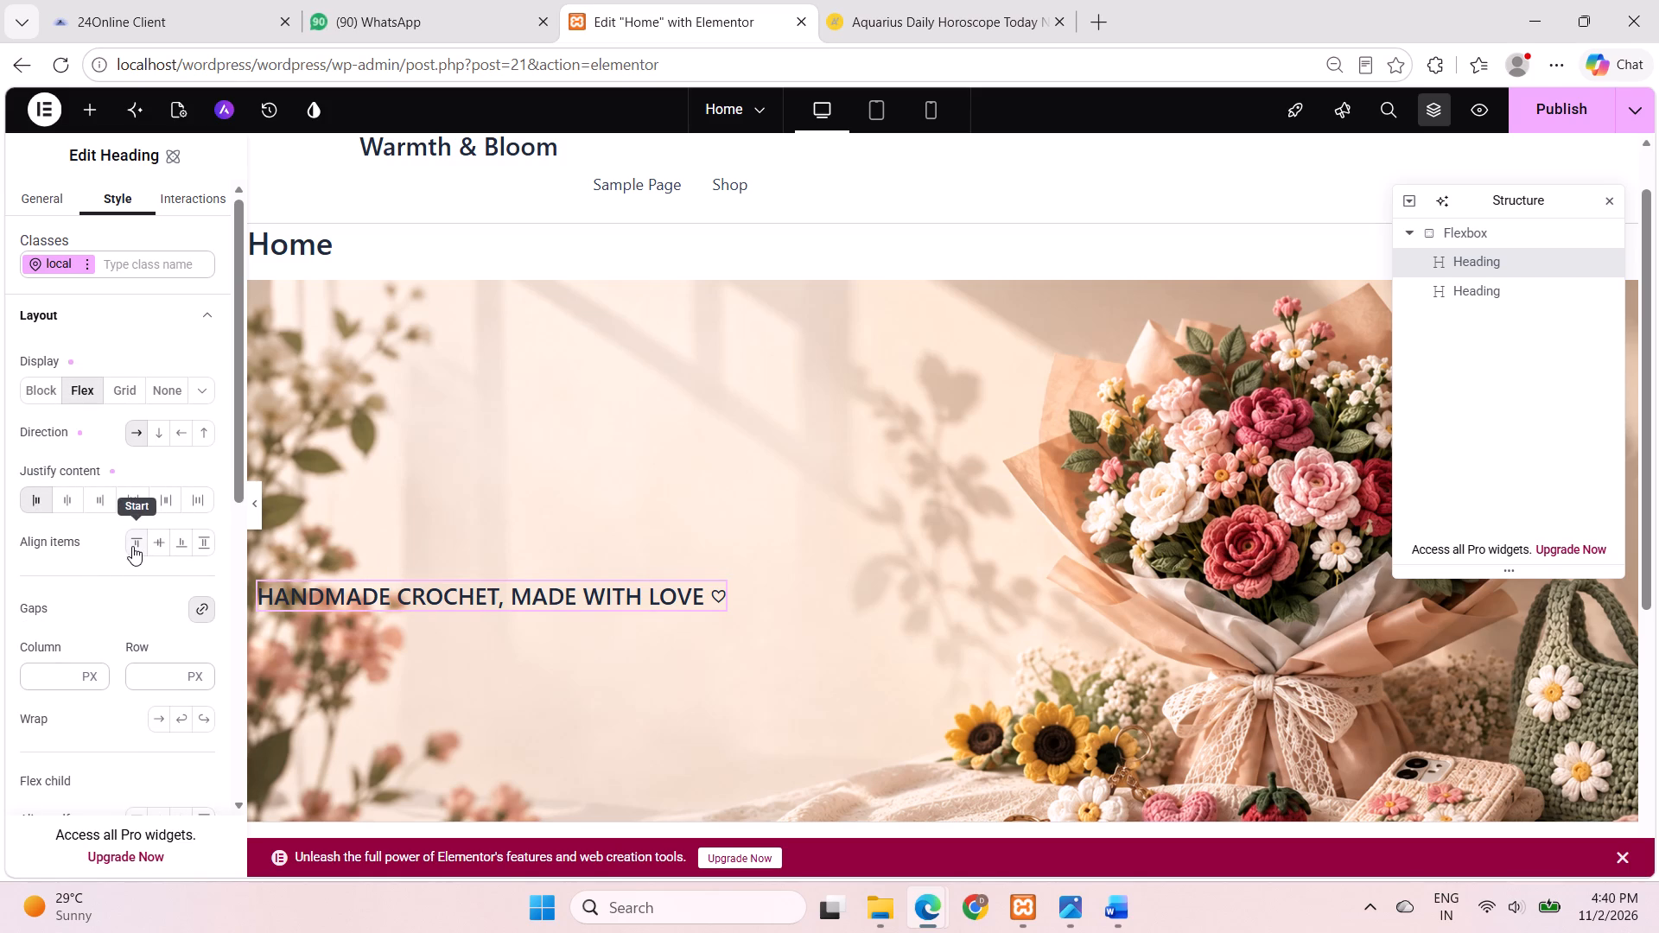
click(157, 546)
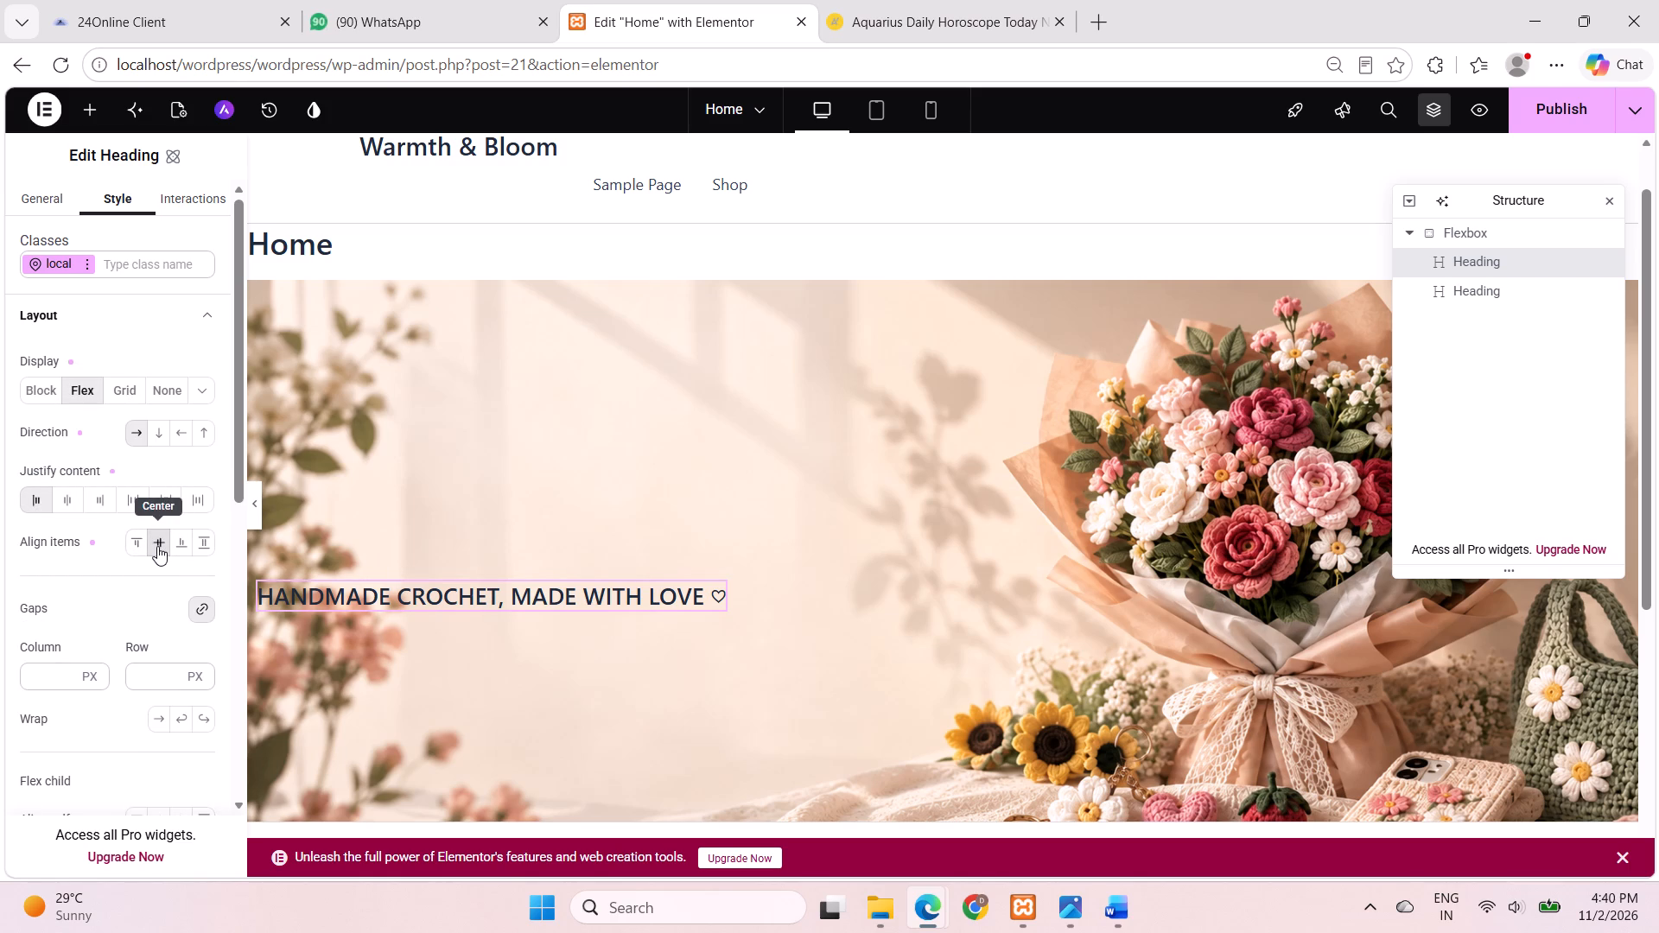
scroll(145, 384, up, 2)
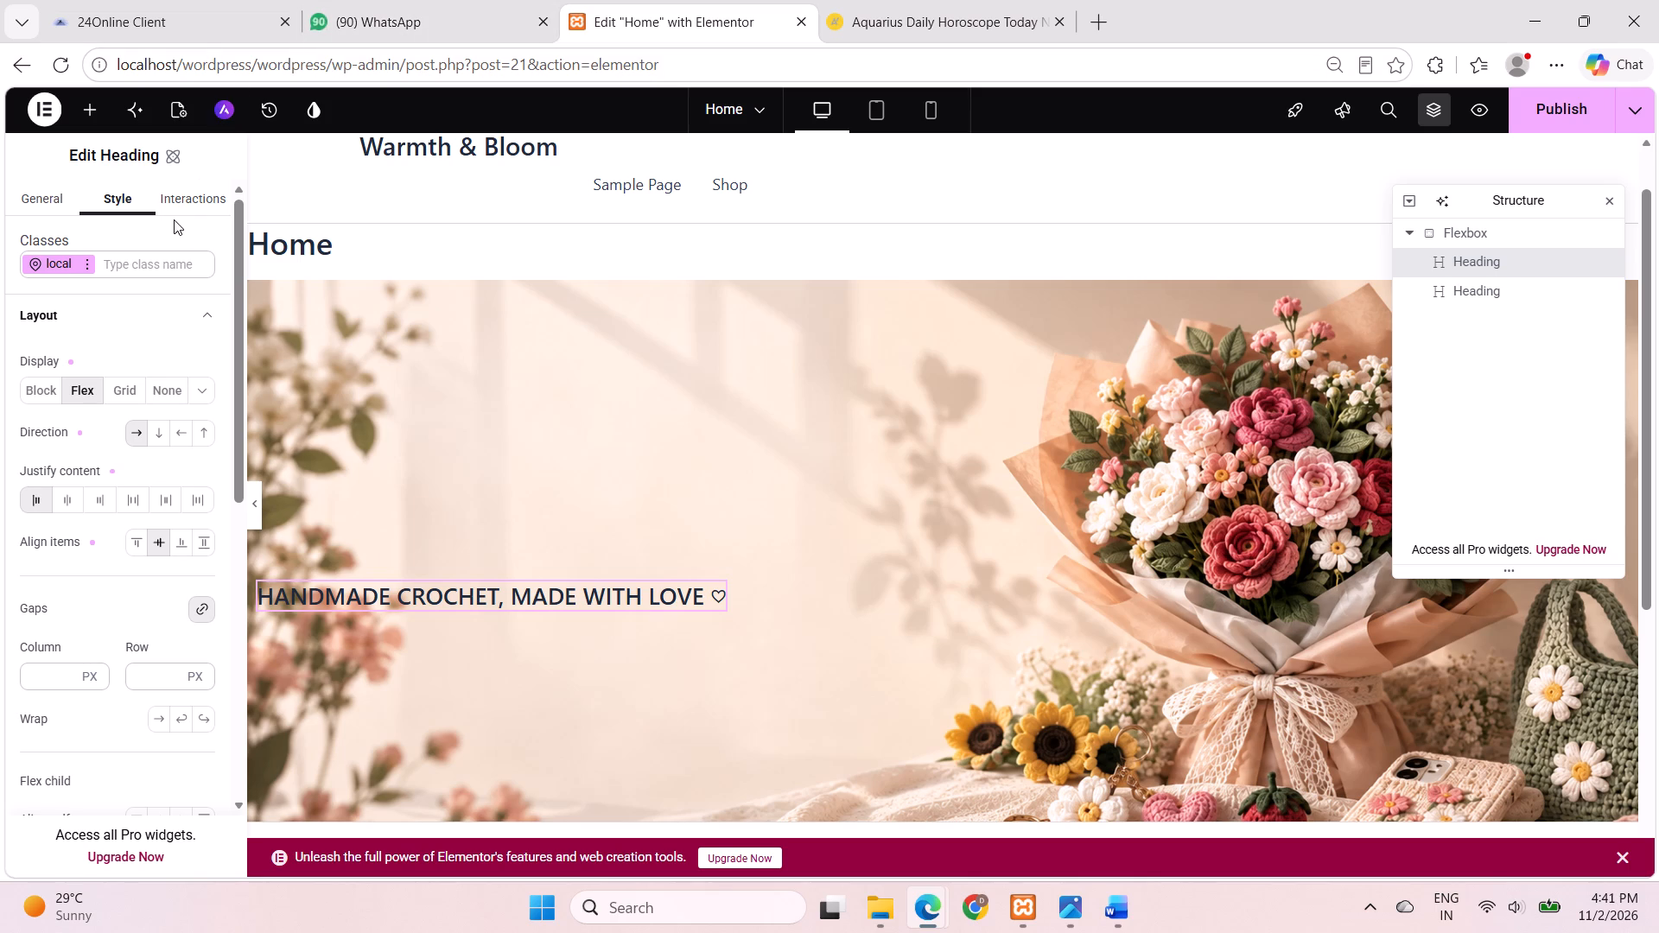
scroll(417, 510, down, 2)
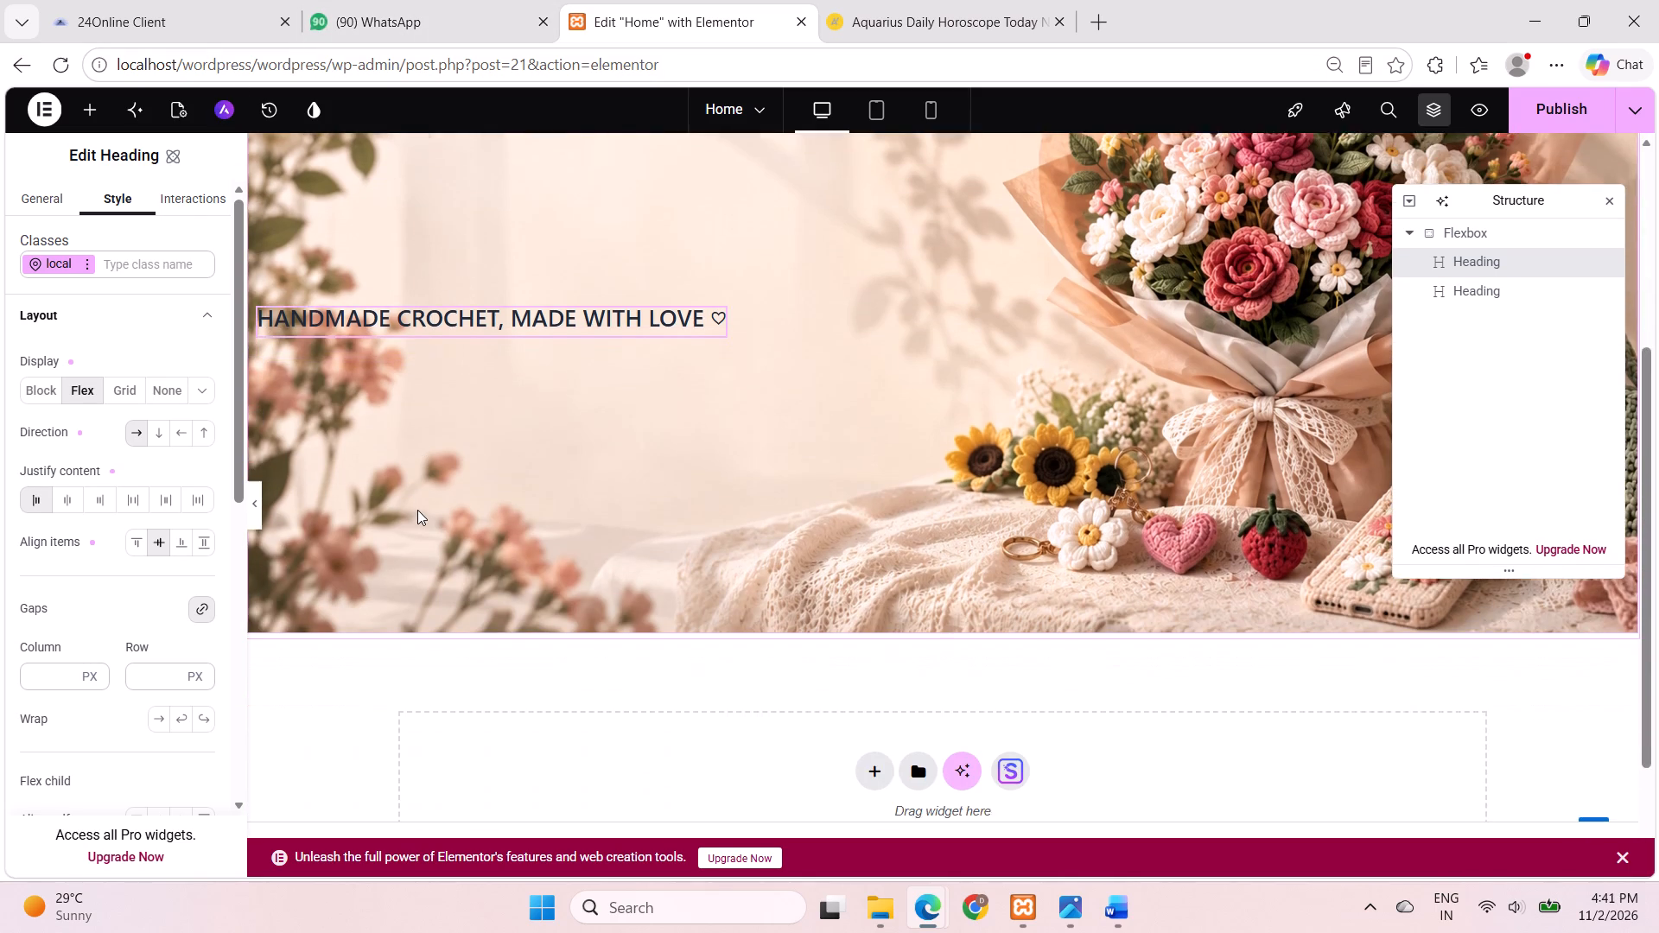
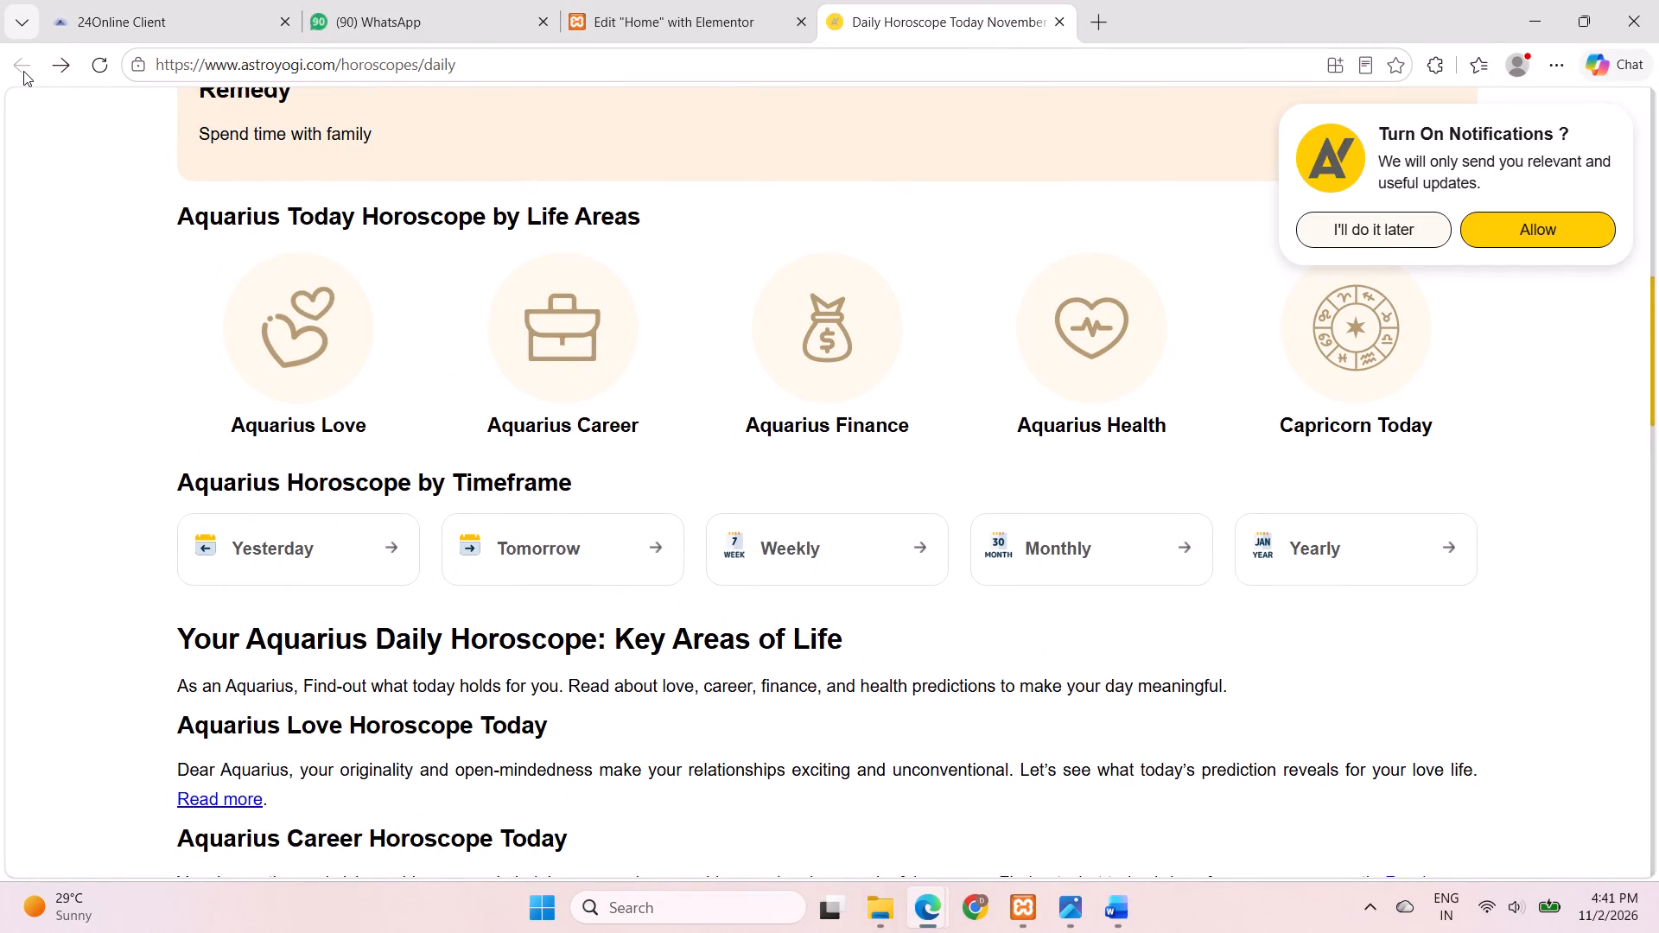
Reload Astroyogi's daily horoscope page and look through its sections from the zodiac sign overview down to the footer.
click(23, 71)
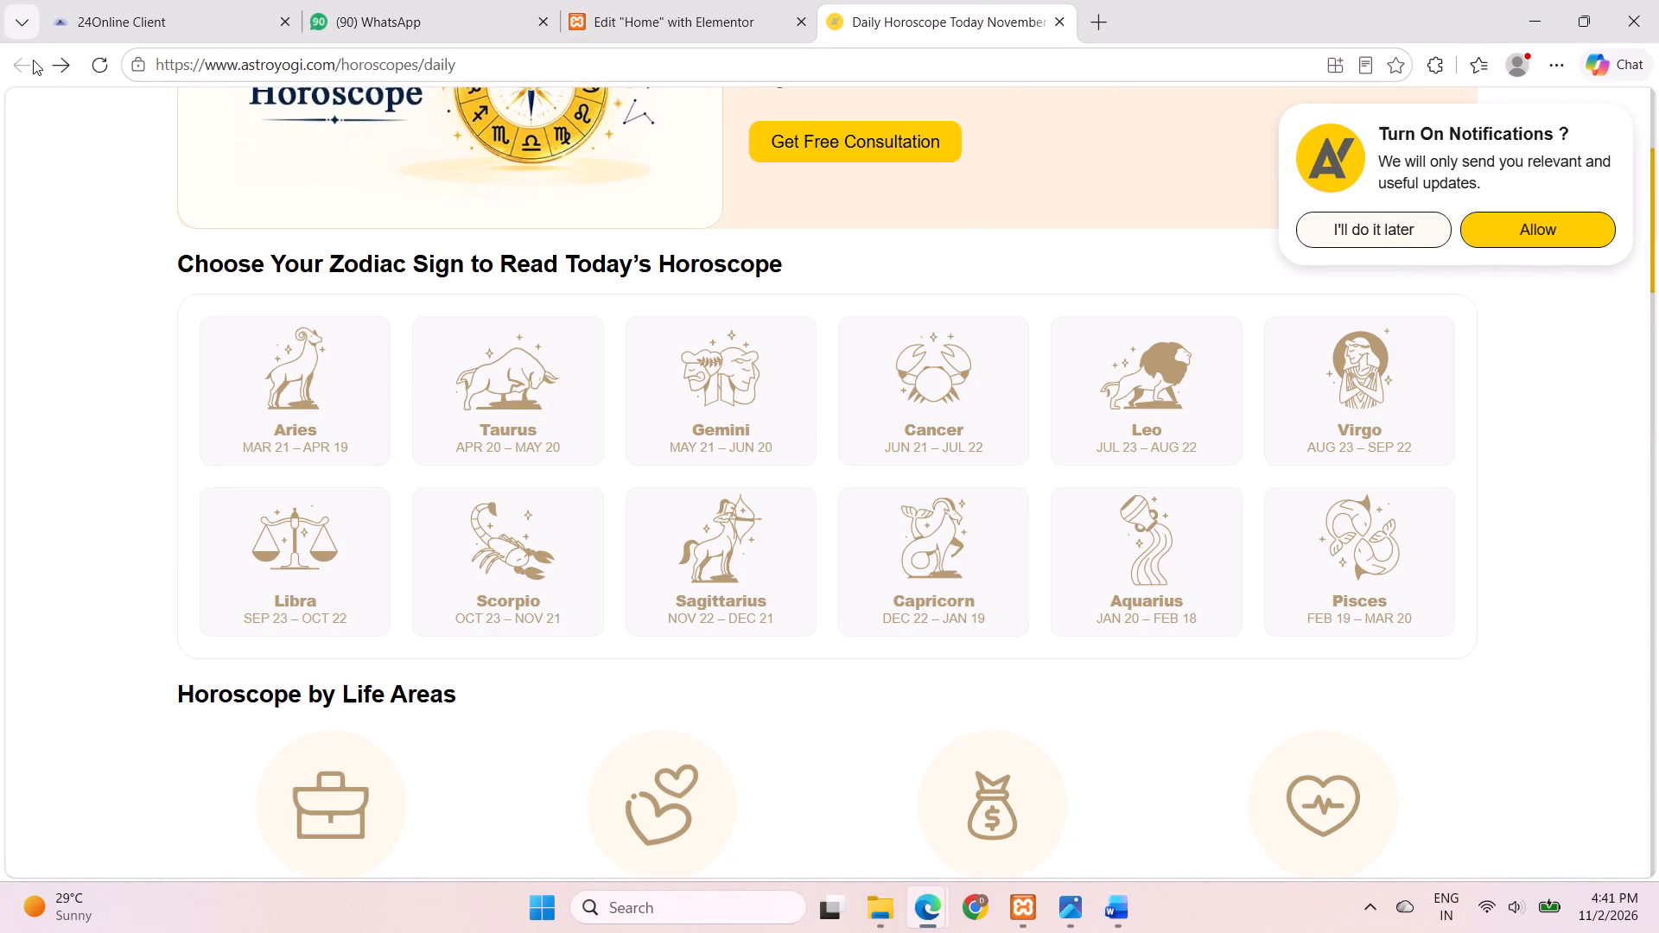
click(33, 60)
scroll(405, 333, up, 13)
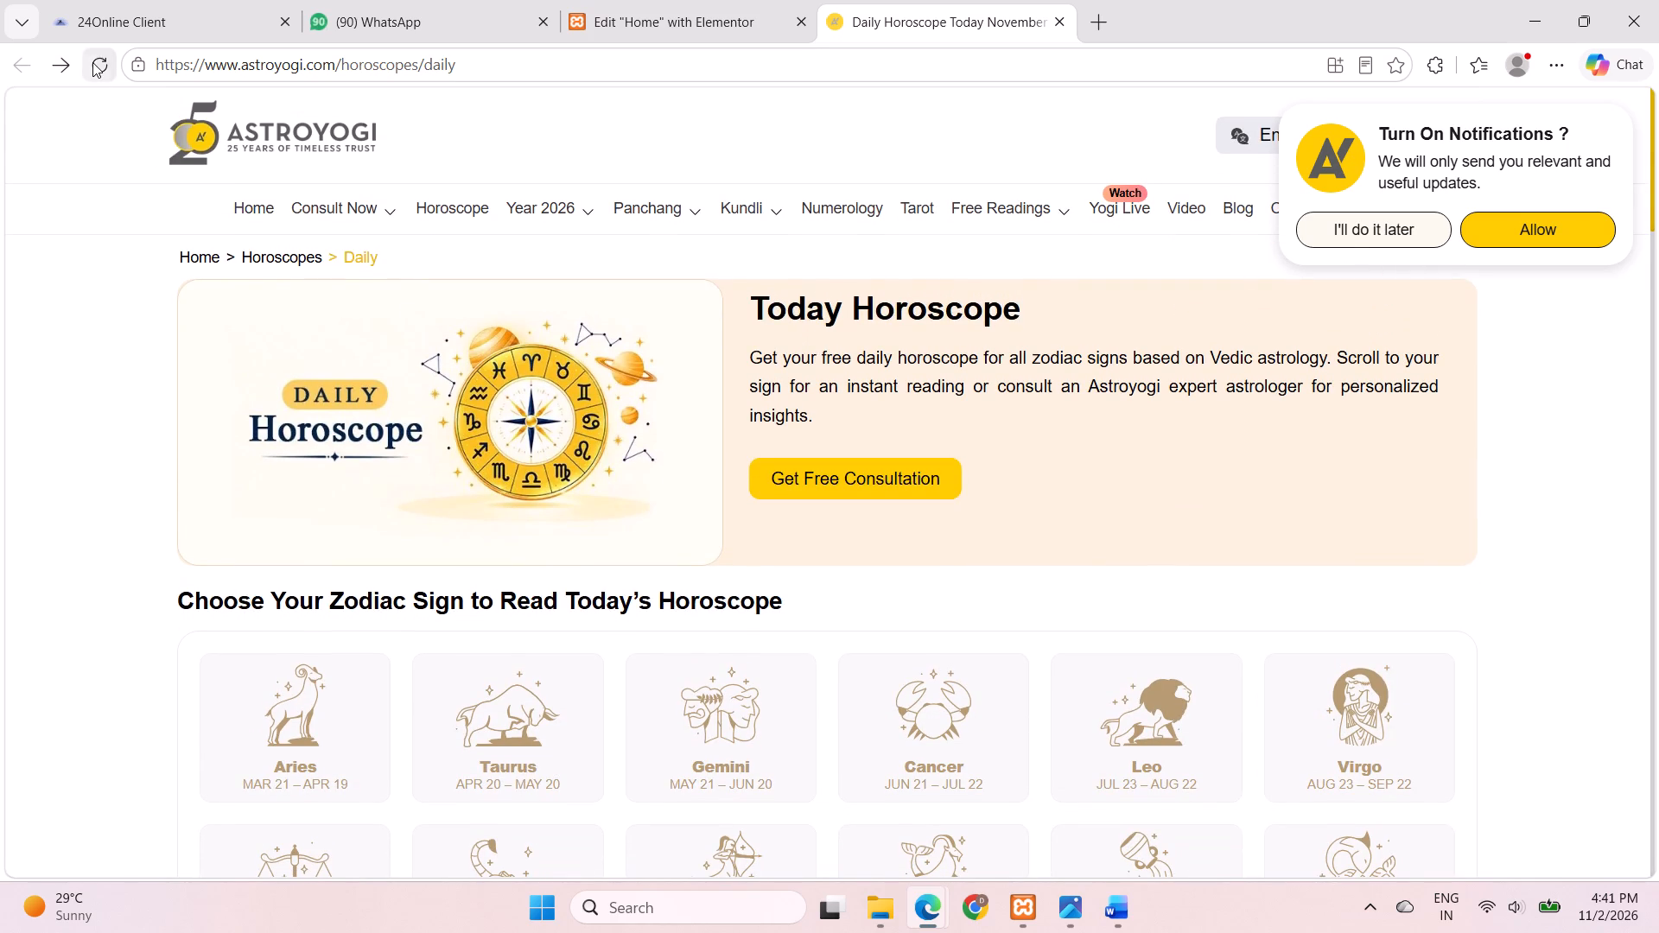
click(92, 62)
scroll(412, 343, down, 1)
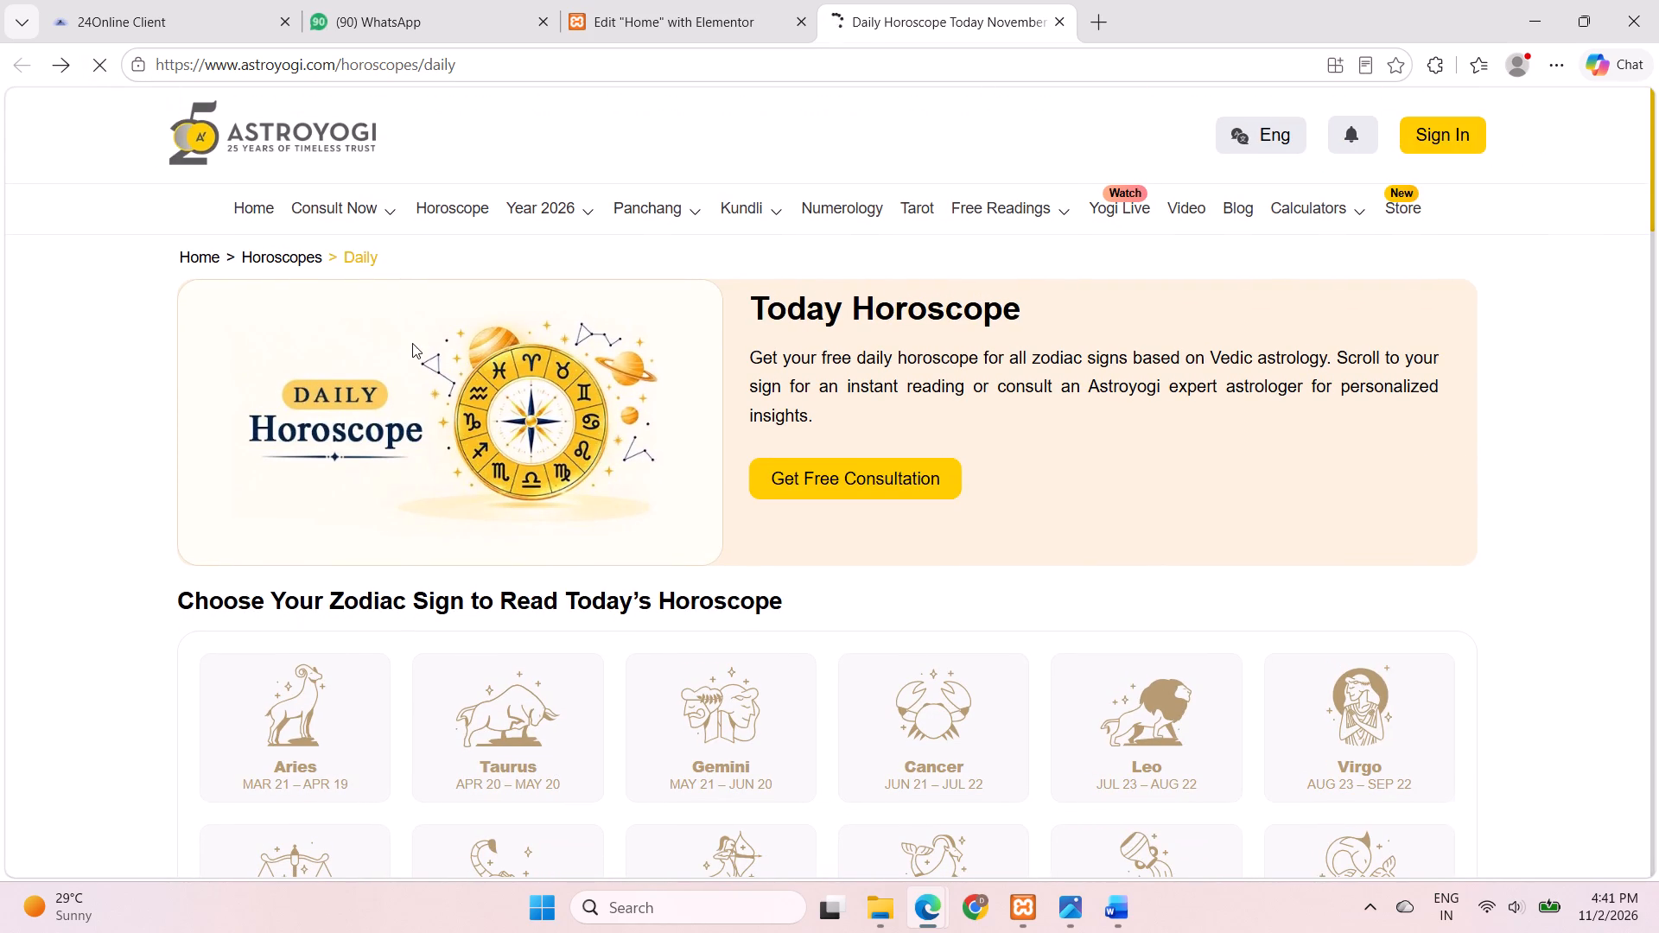
scroll(412, 343, down, 1)
scroll(412, 343, up, 1)
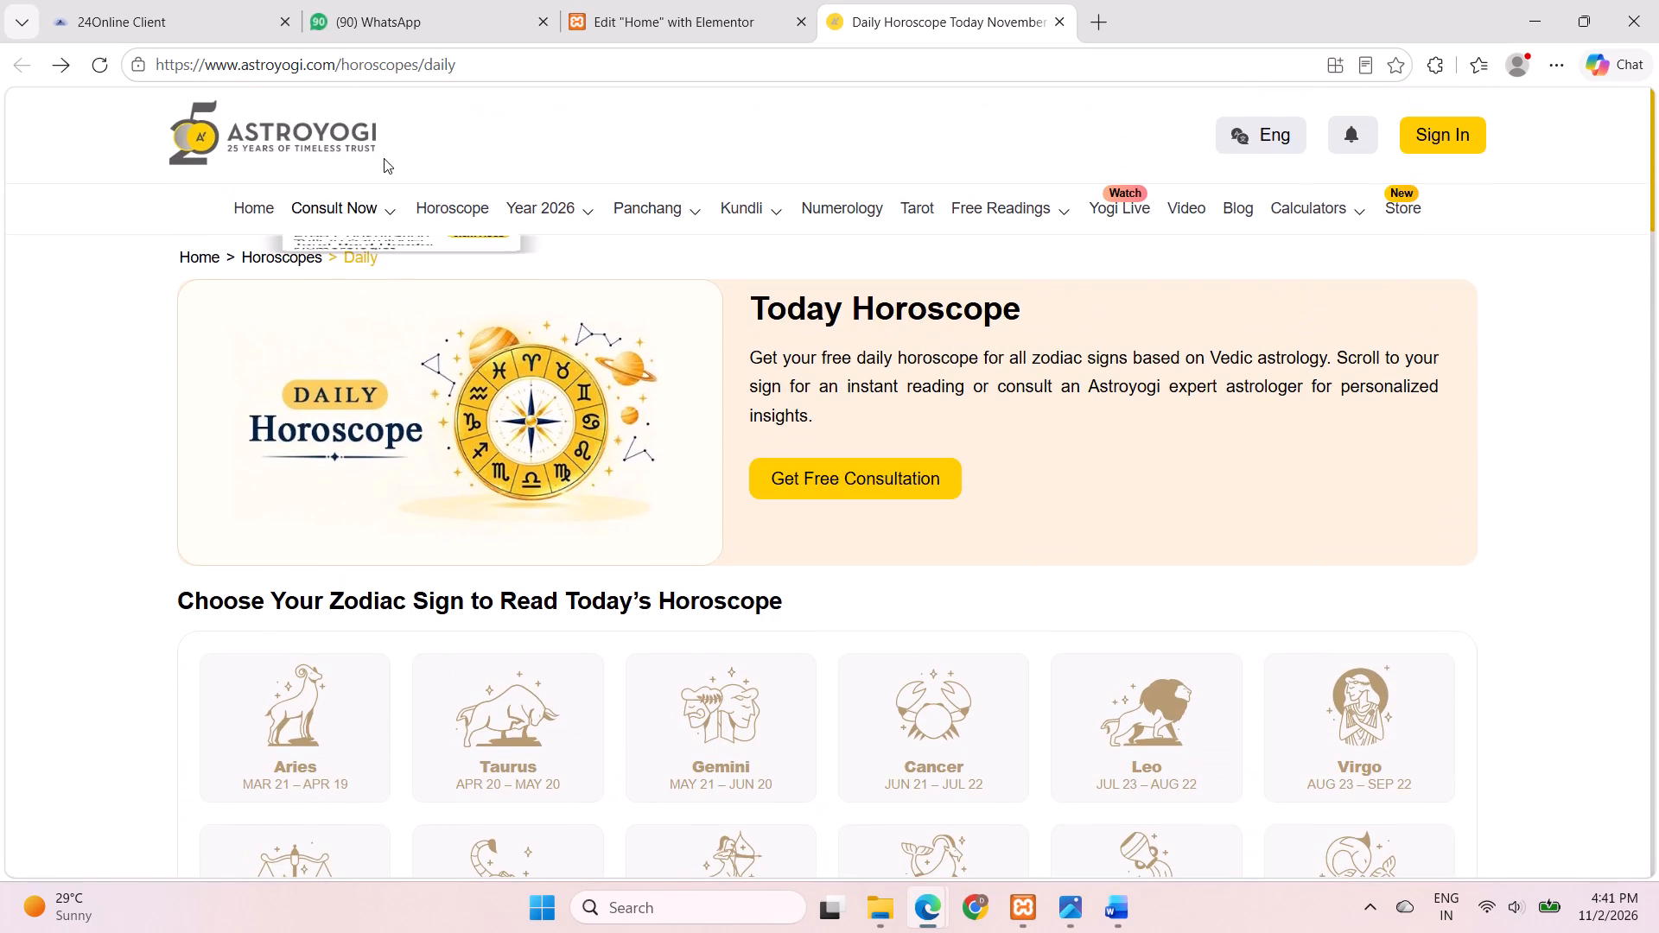
scroll(539, 602, down, 5)
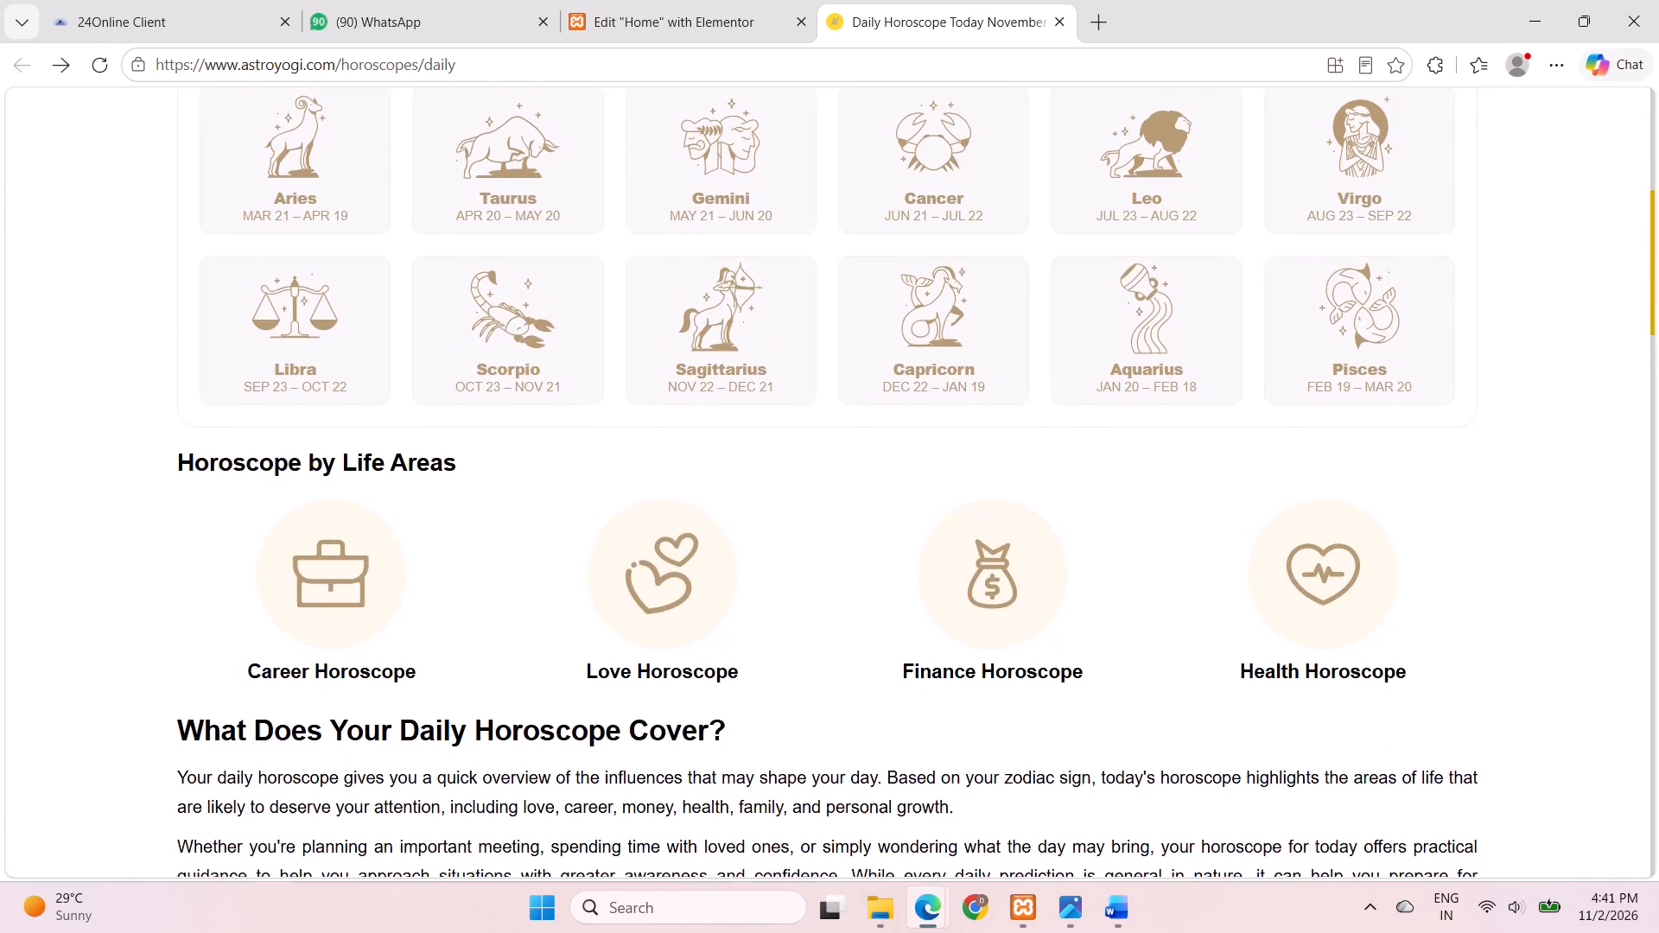
scroll(539, 602, down, 3)
scroll(539, 602, up, 2)
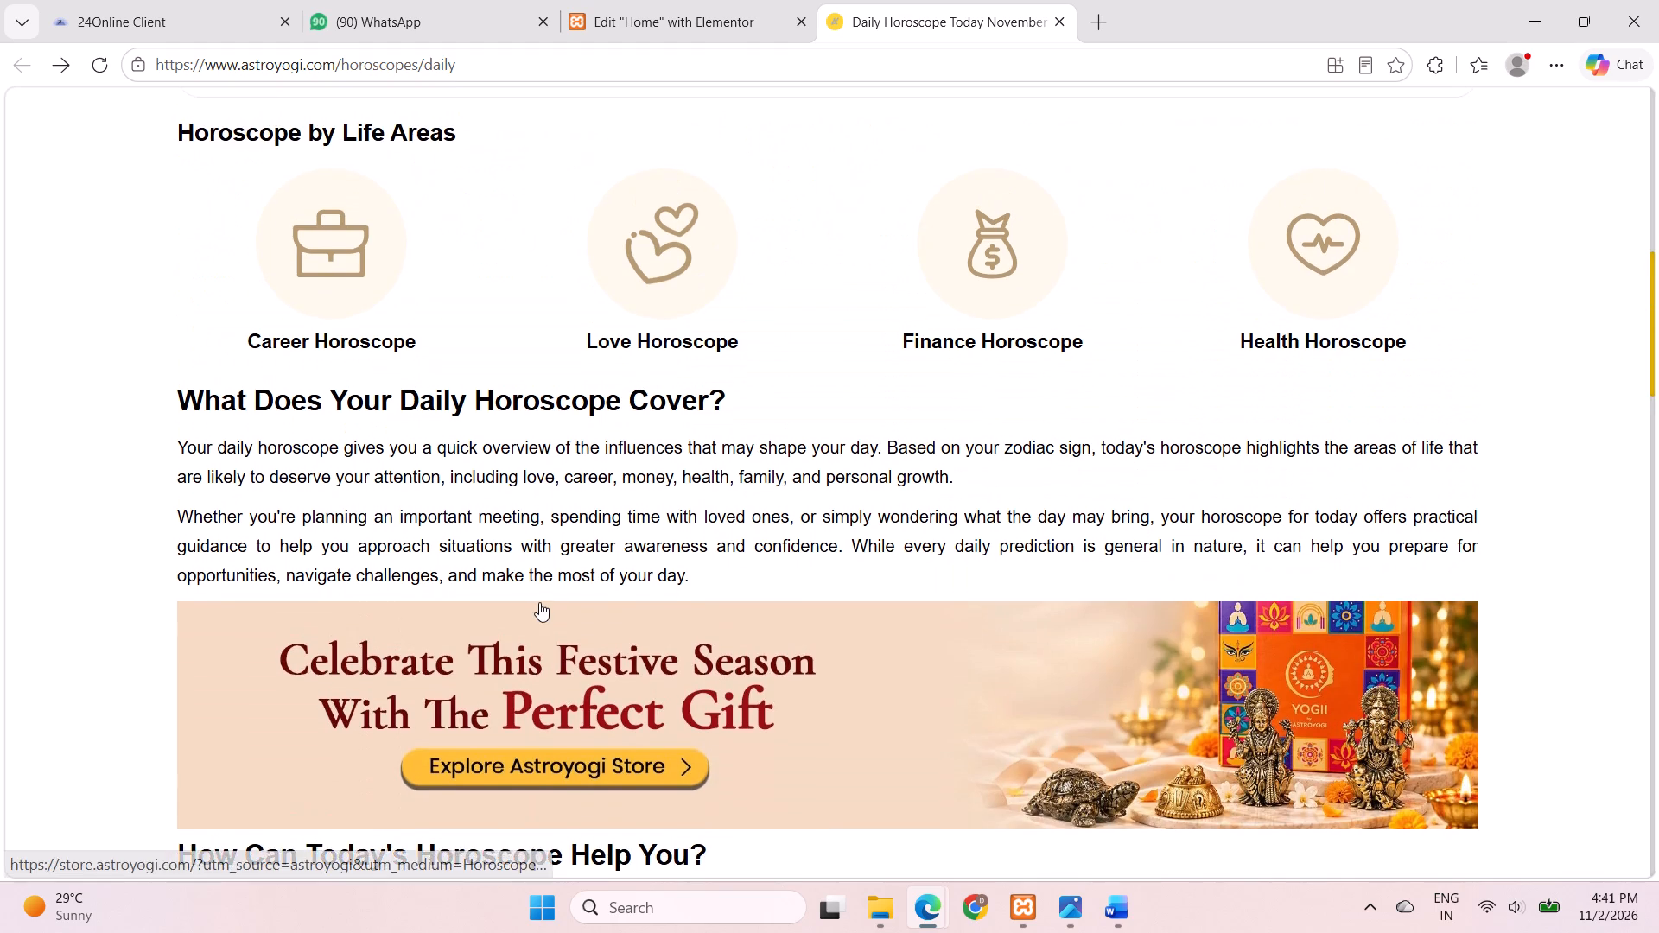
scroll(539, 602, down, 9)
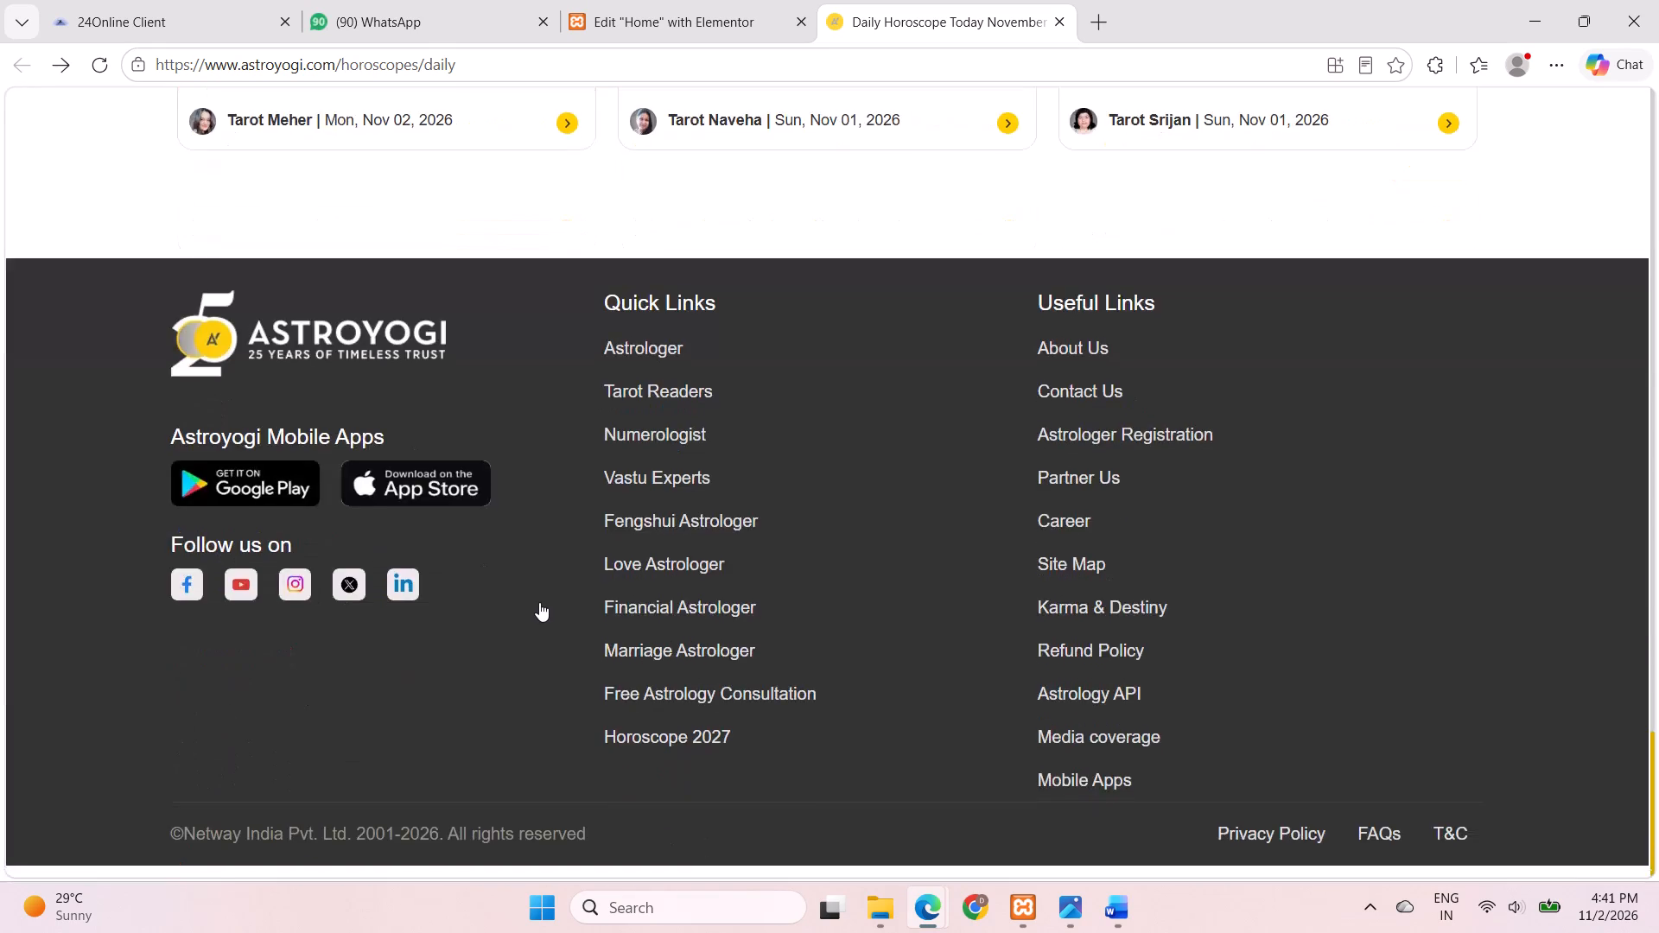
scroll(539, 602, down, 1)
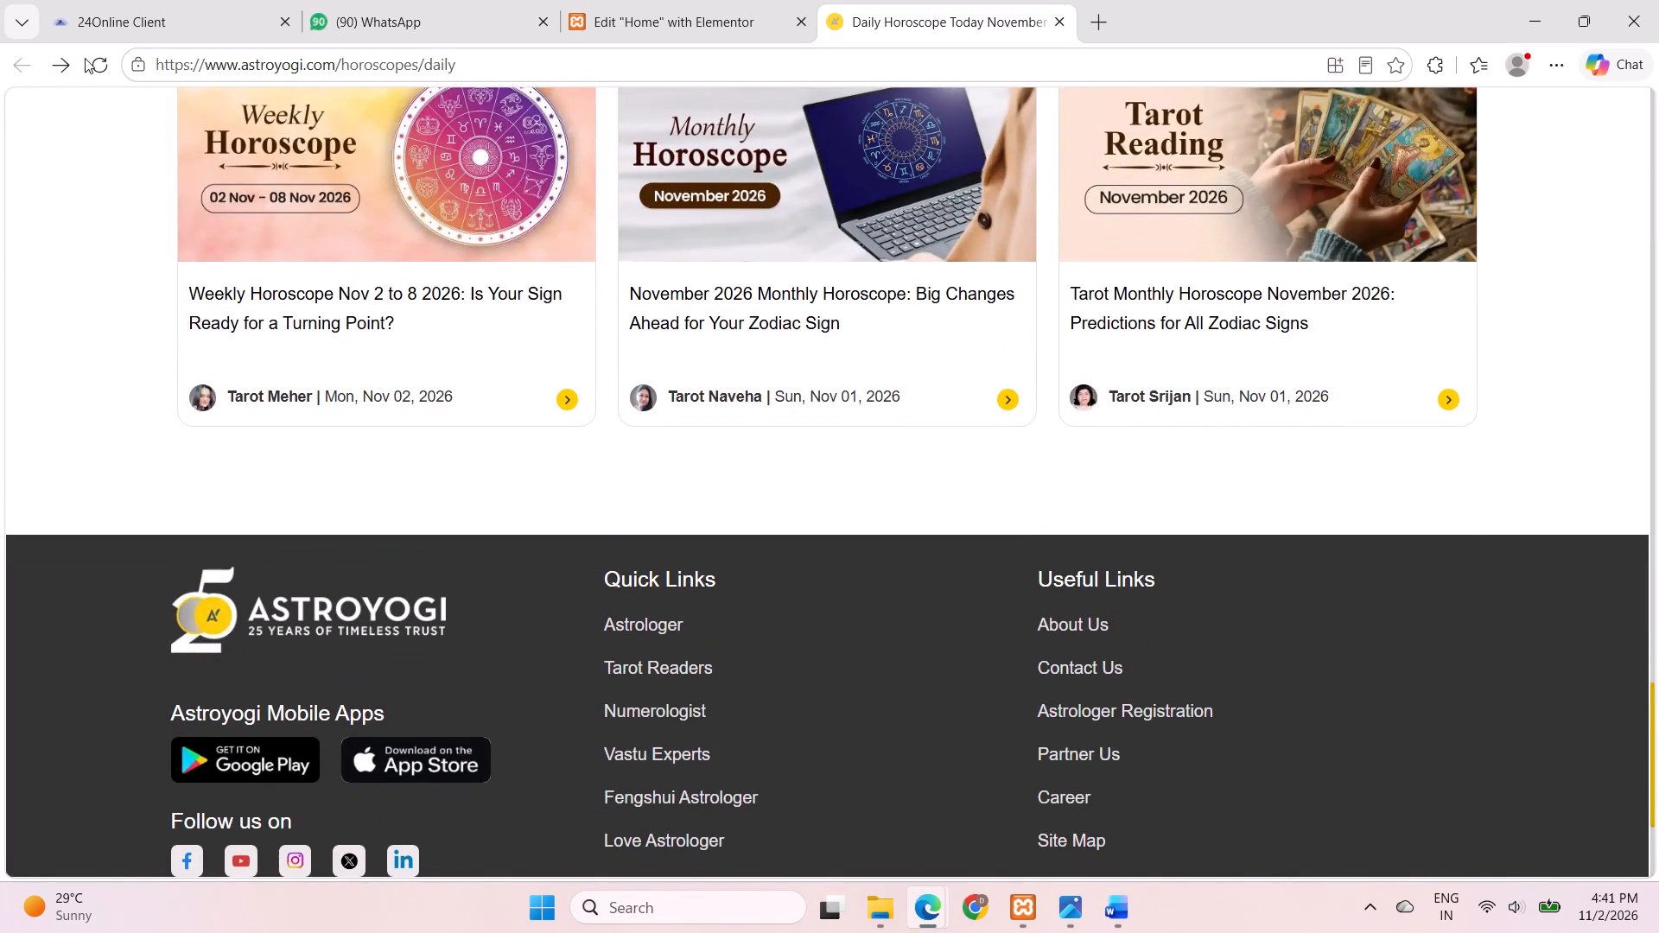
Close the Astroyogi daily horoscope page.
click(941, 8)
click(1058, 22)
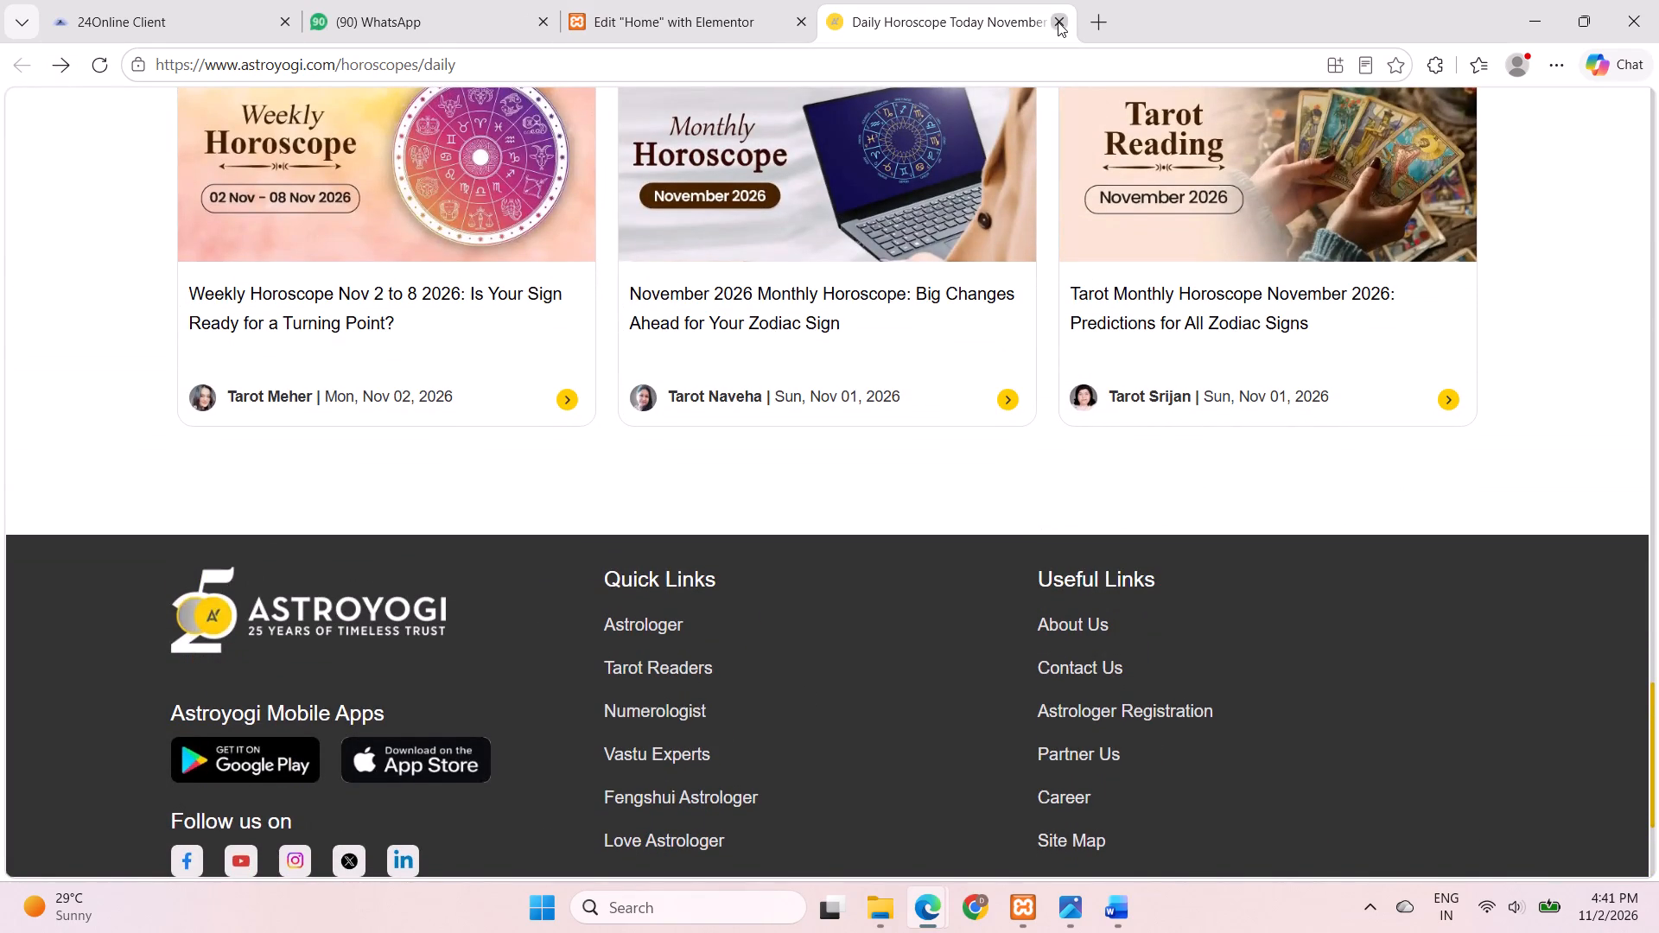
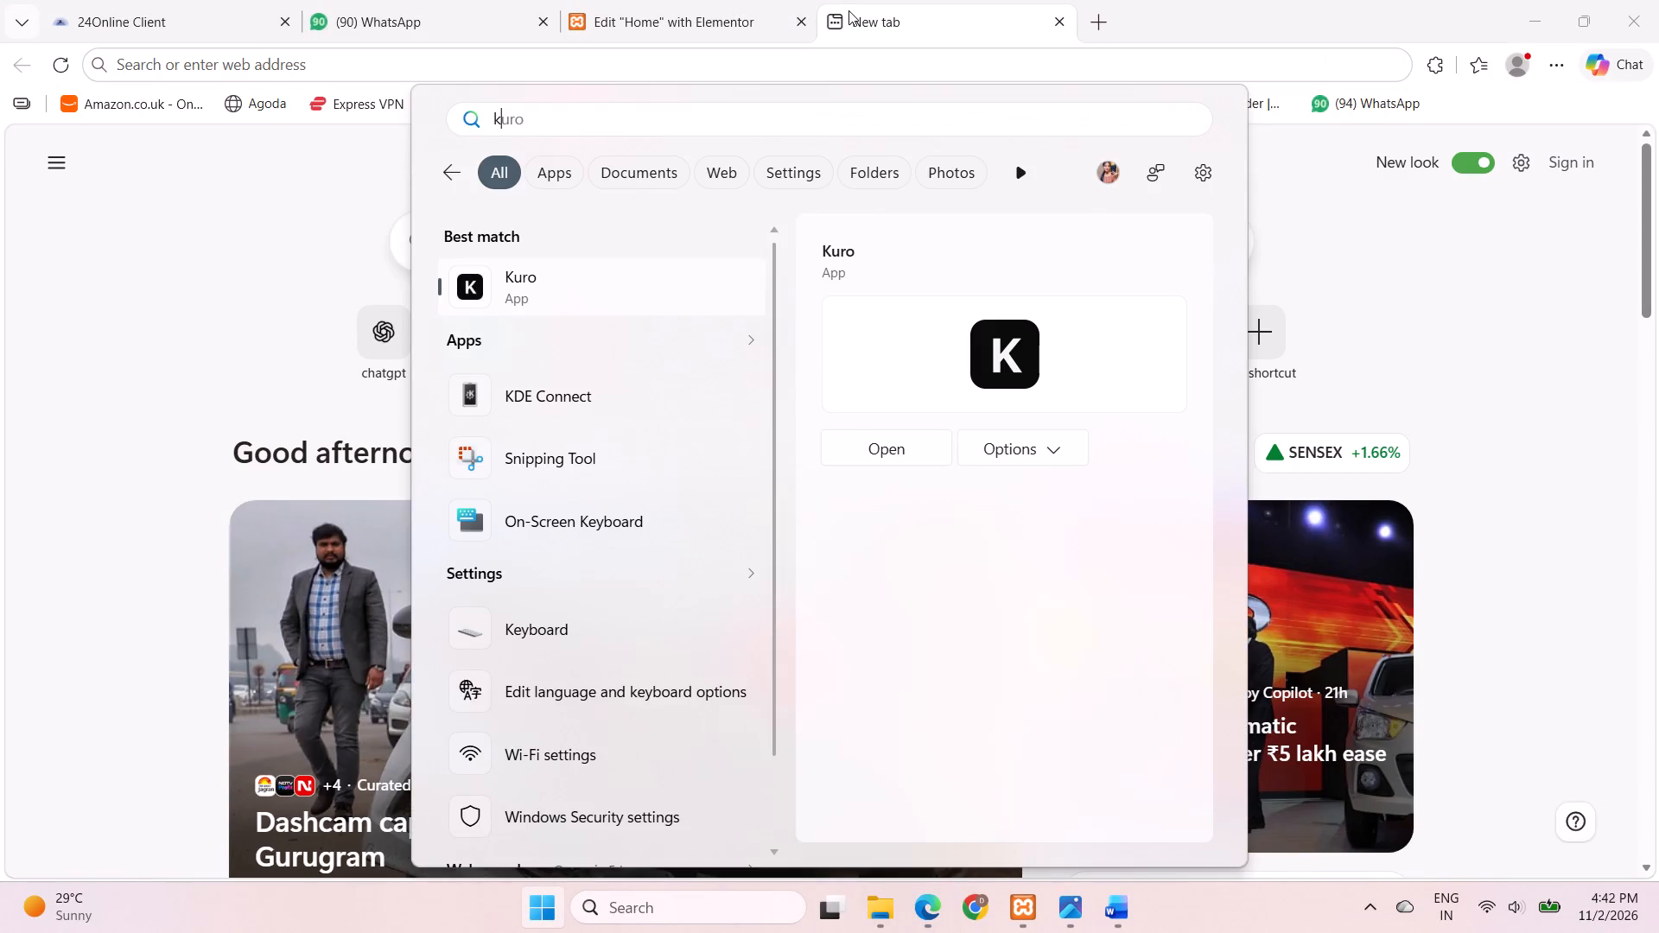
Launch the Kuro app from the system search.
key(Return)
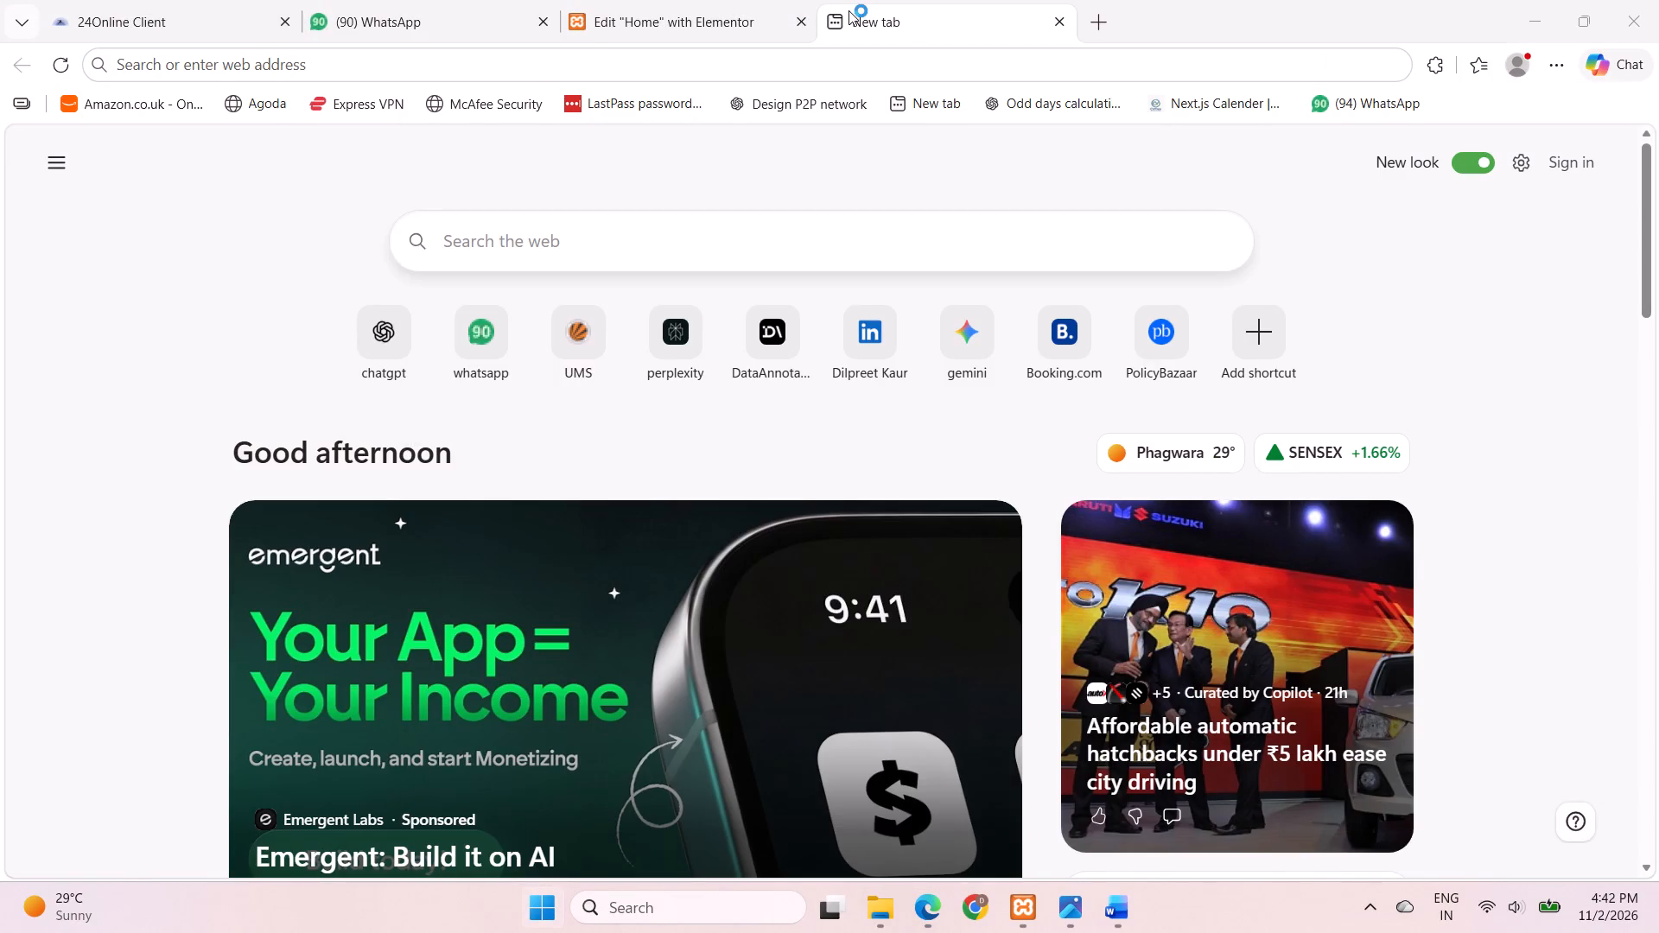
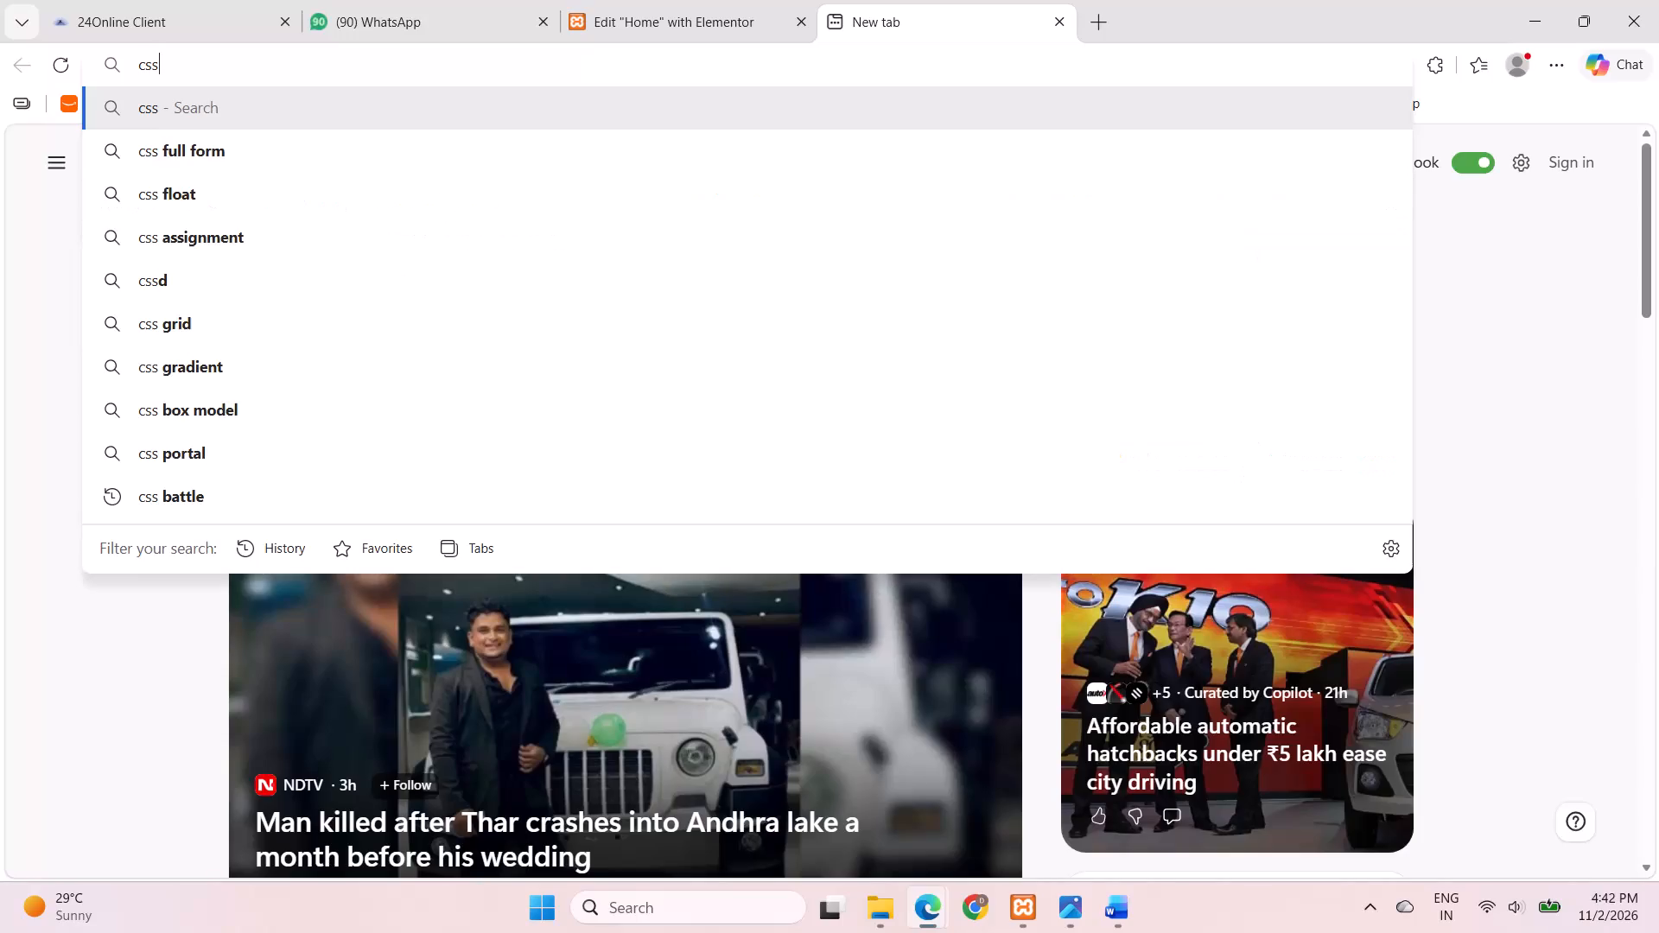
Open the Chatwait dashboard in the new tab and review its earnings, referral and impressions sections.
key(BackSpace)
key(BackSpace)
text(as)
key(Down)
key(Down)
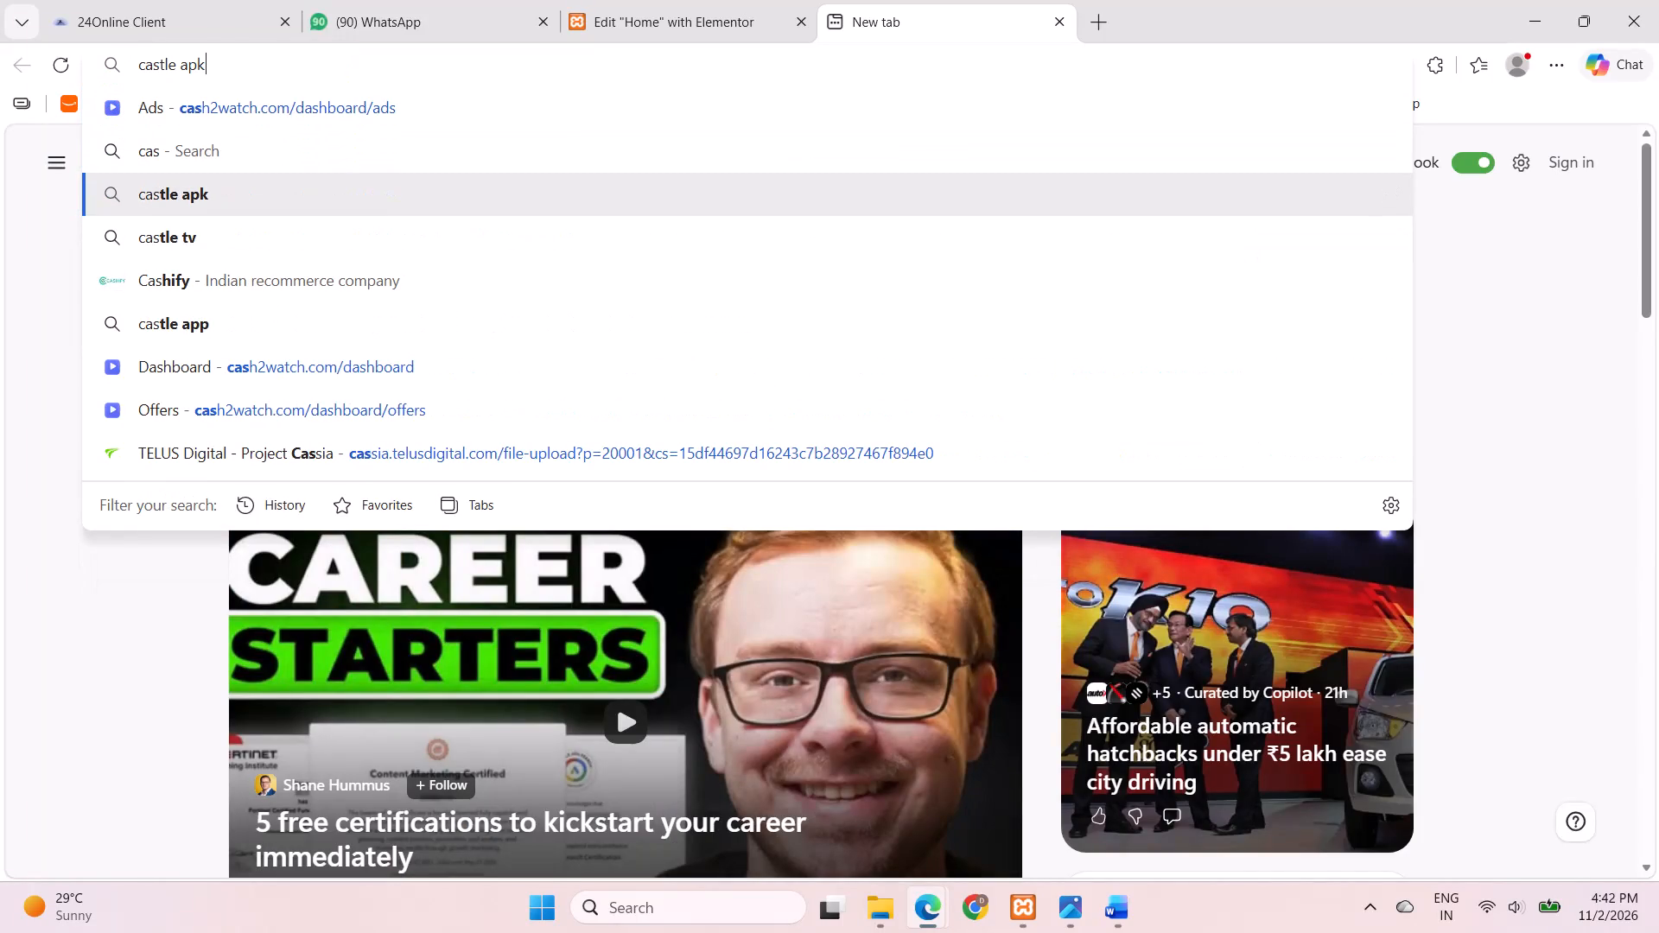
key(BackSpace)
key(BackSpace)
key(BackSpace)
key(BackSpace)
key(BackSpace)
key(BackSpace)
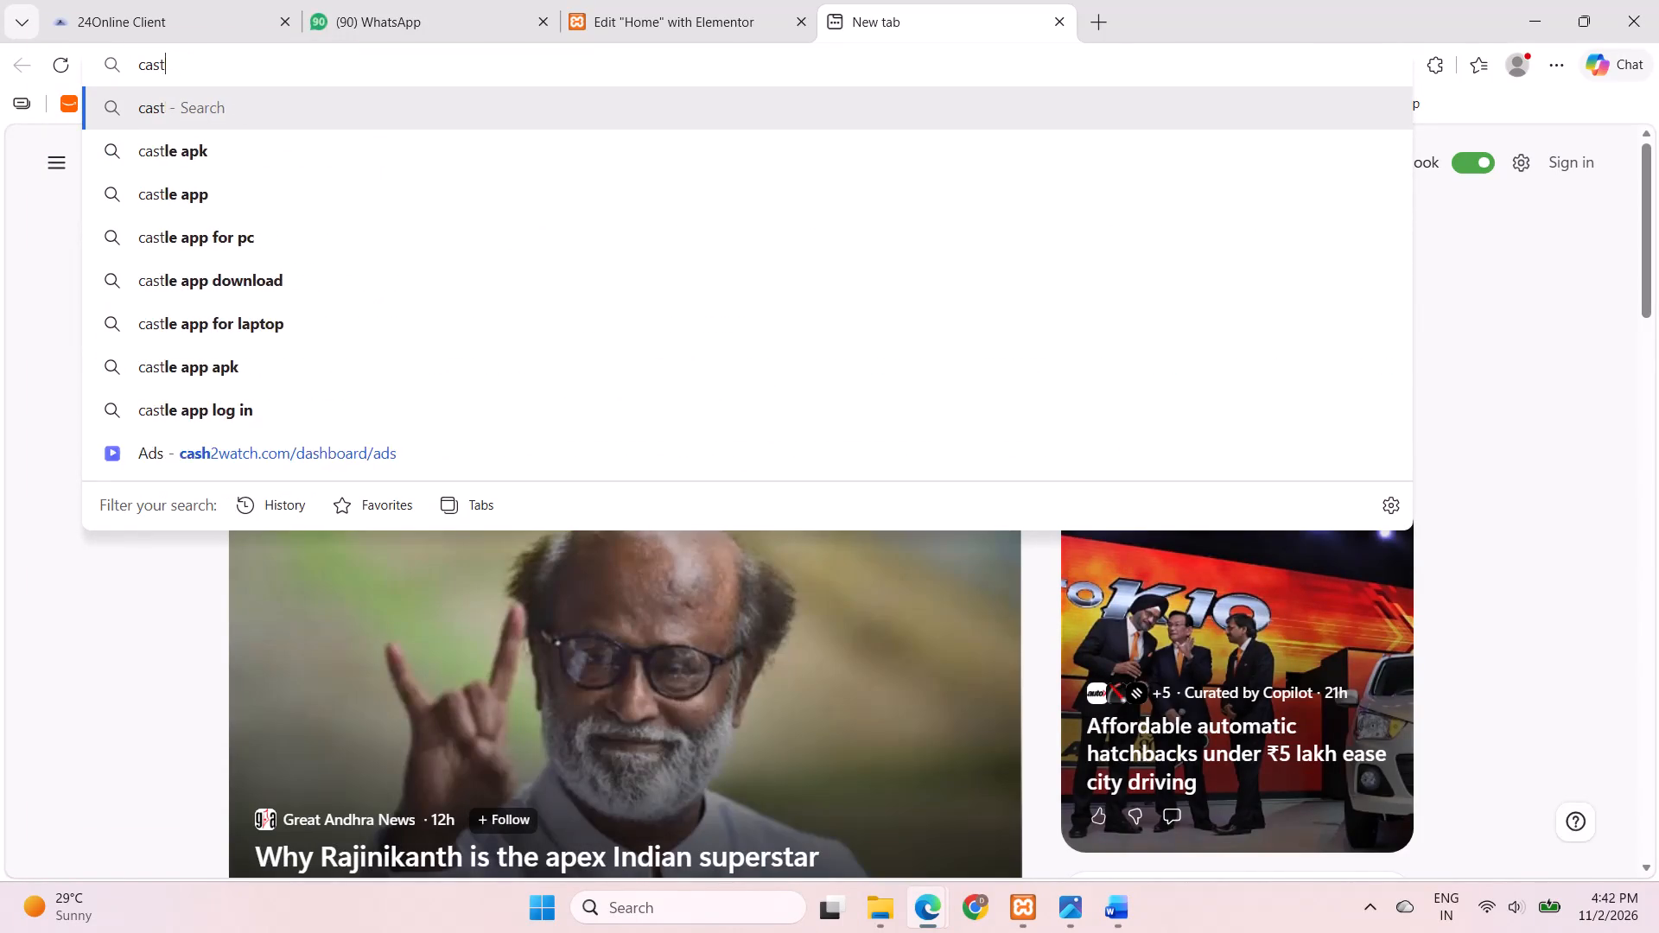
key(BackSpace)
key(BackSpace)
key(BackSpace)
key(h)
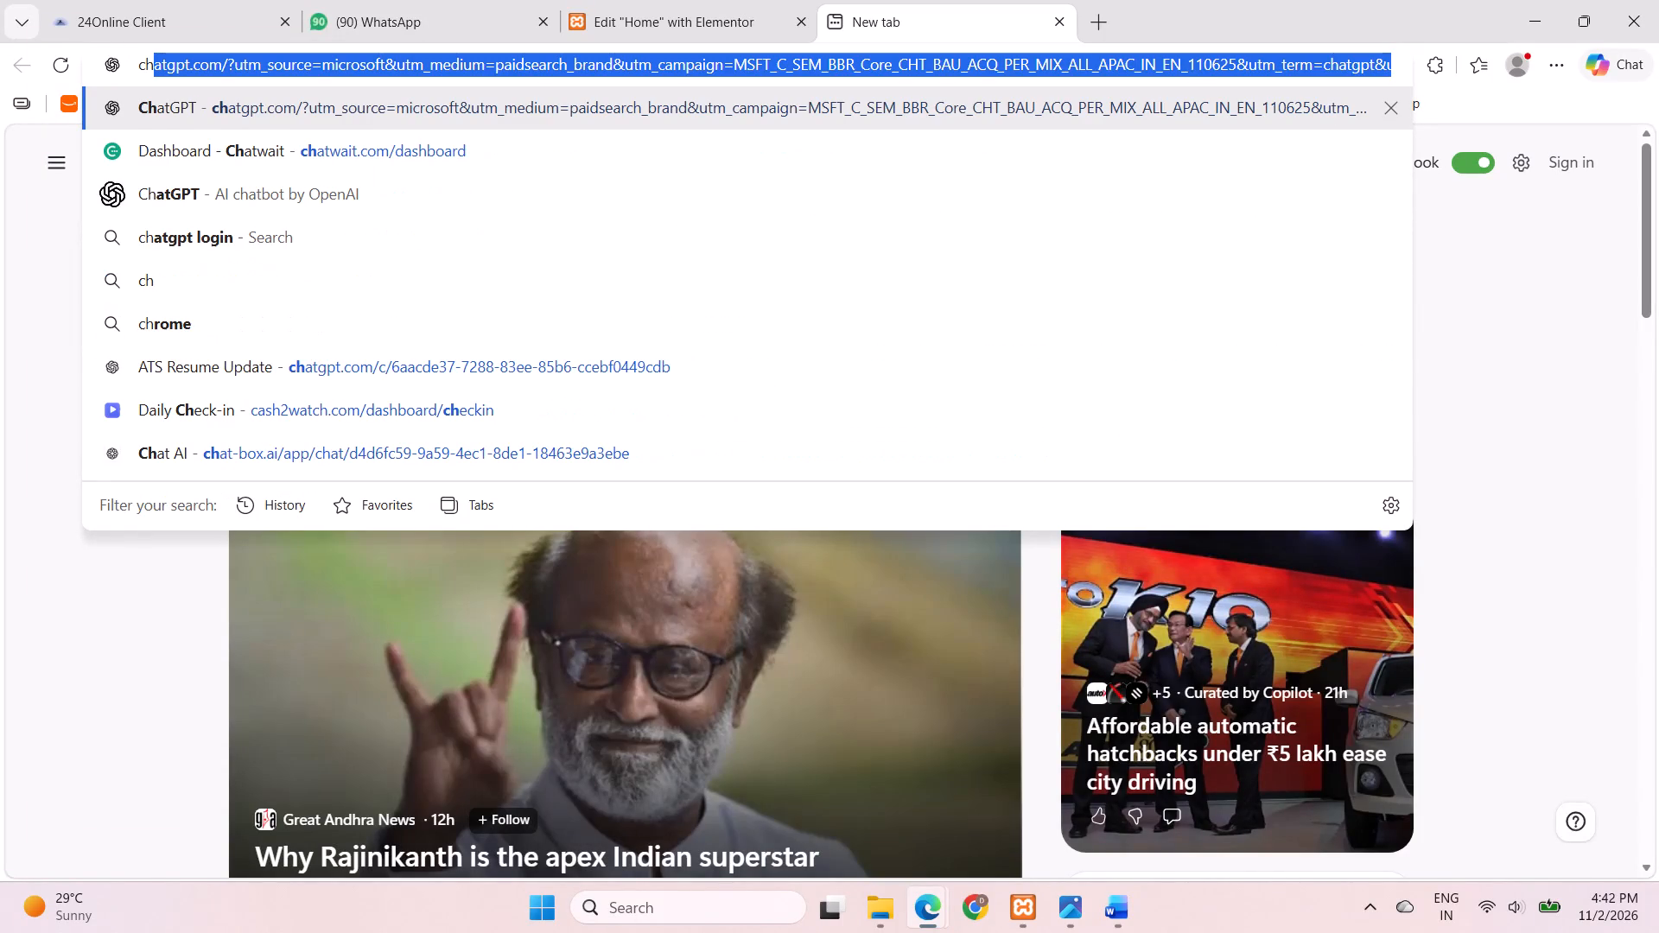
key(Down)
key(Up)
key(Down)
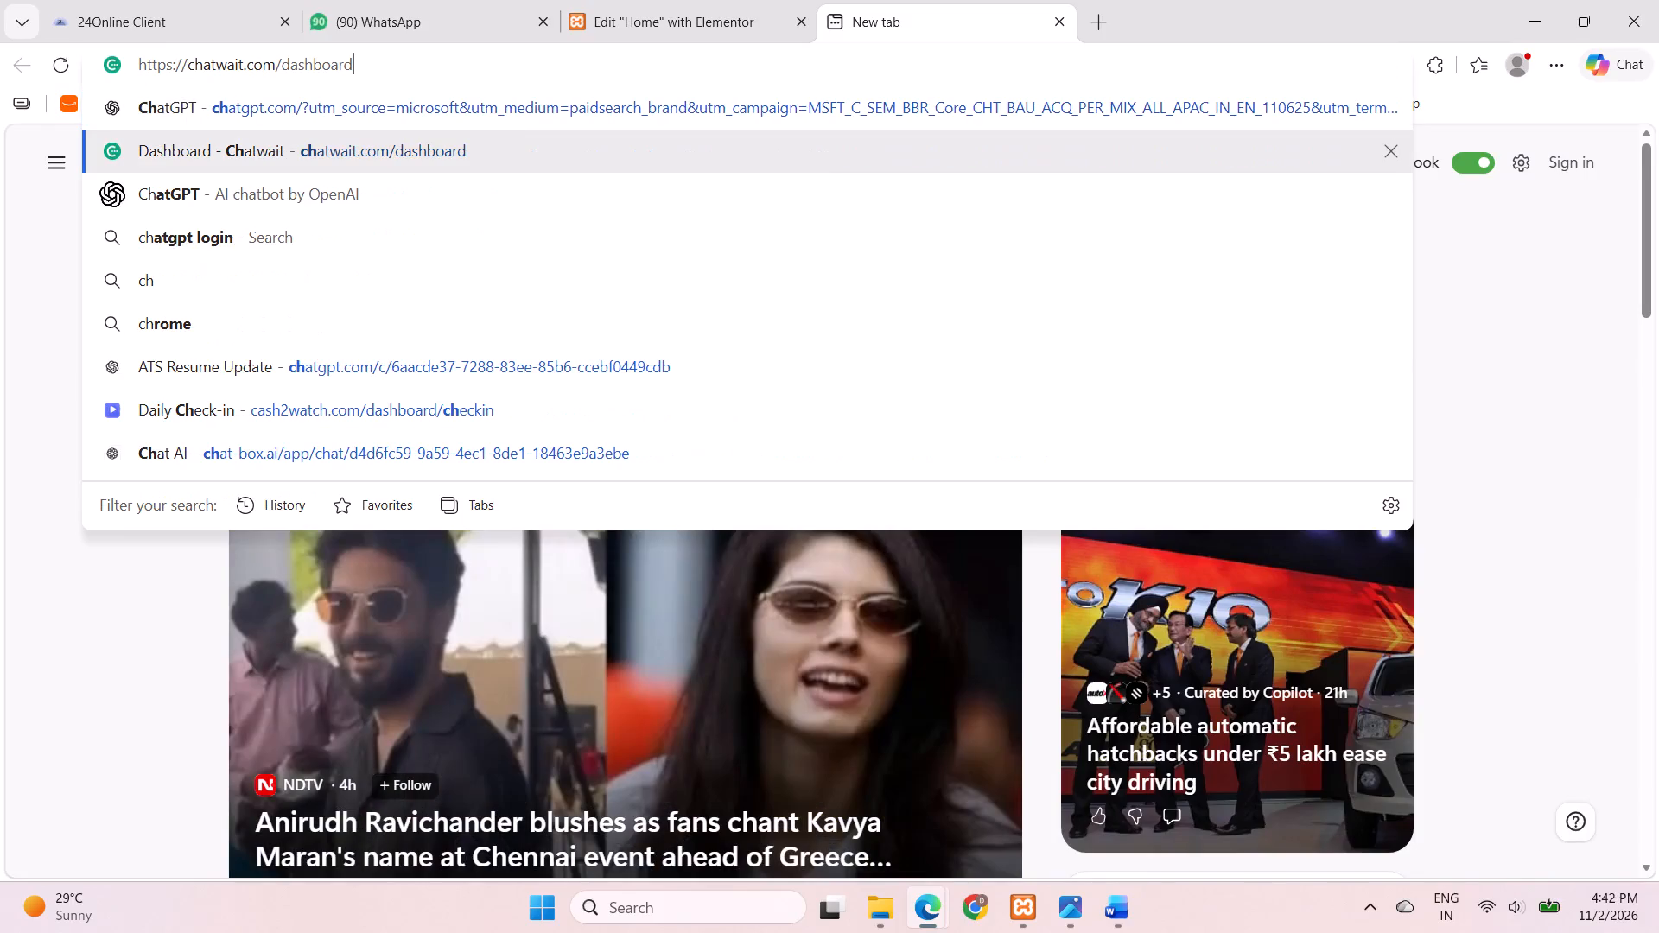
key(Return)
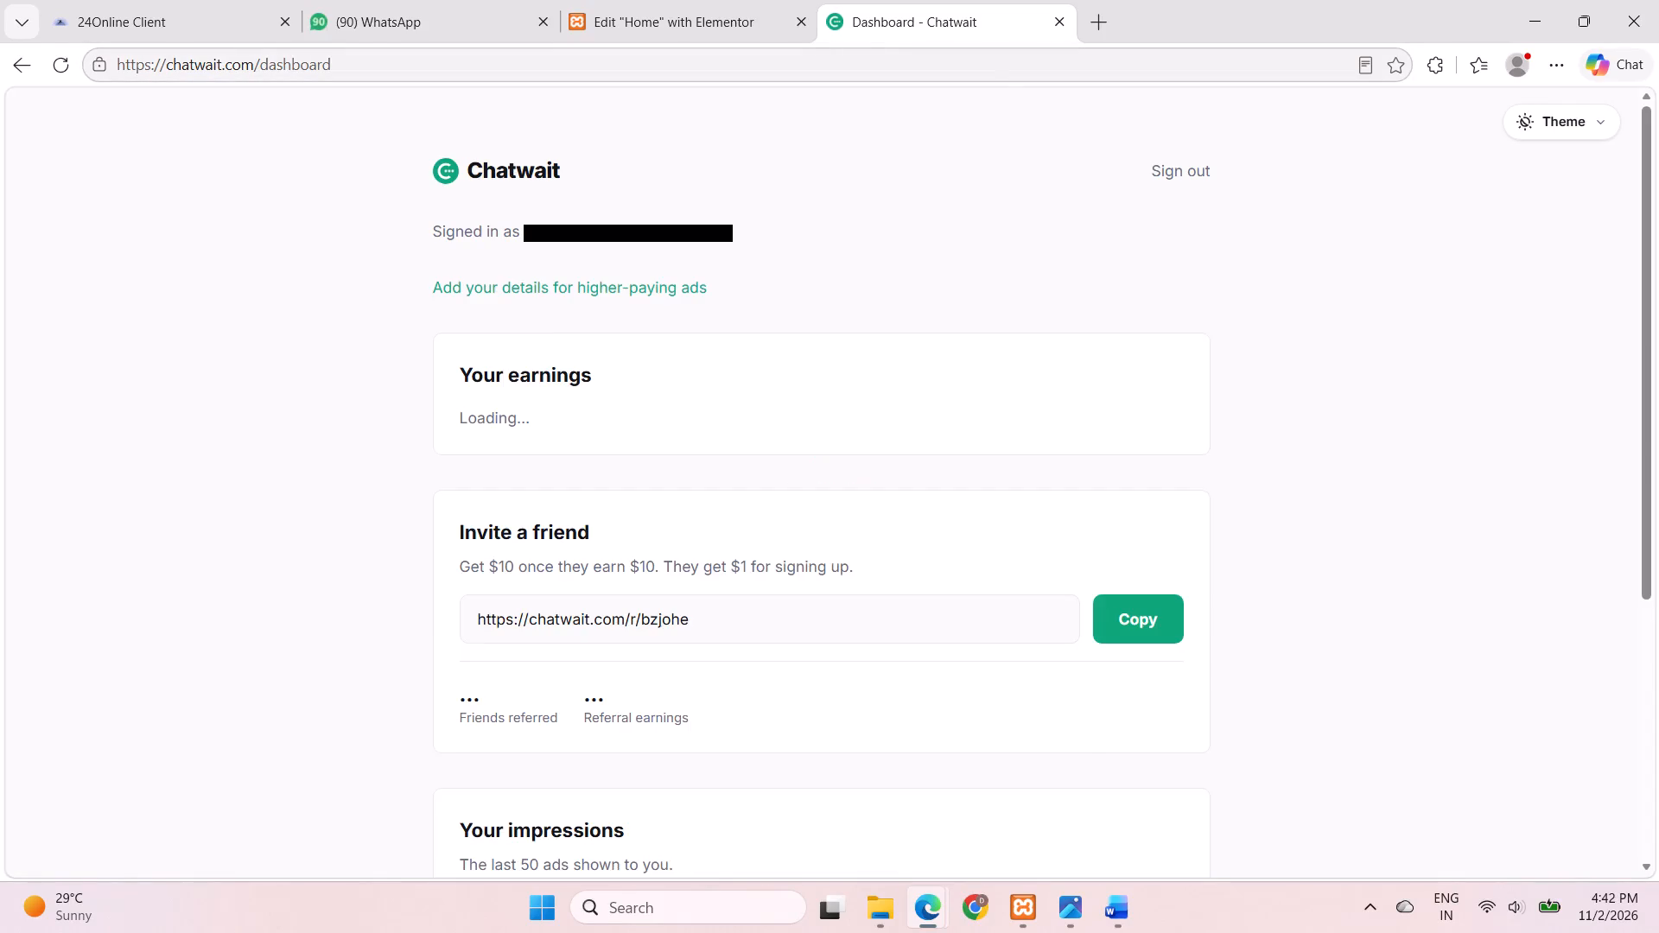
scroll(927, 361, down, 2)
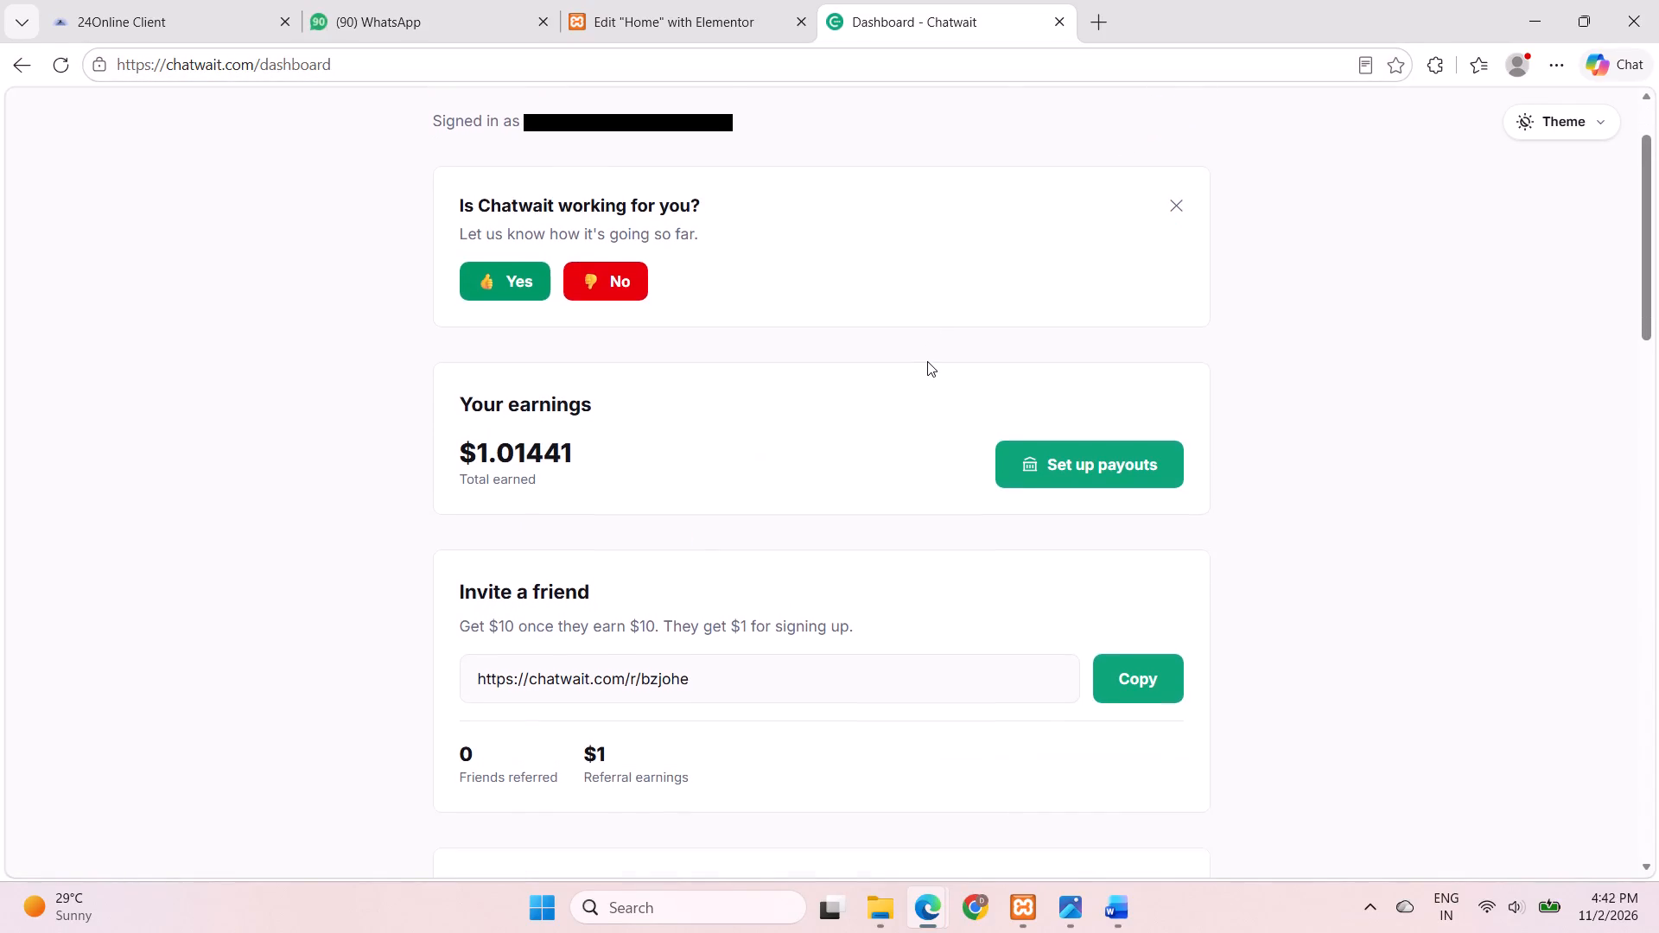
scroll(927, 361, down, 1)
scroll(1099, 327, down, 2)
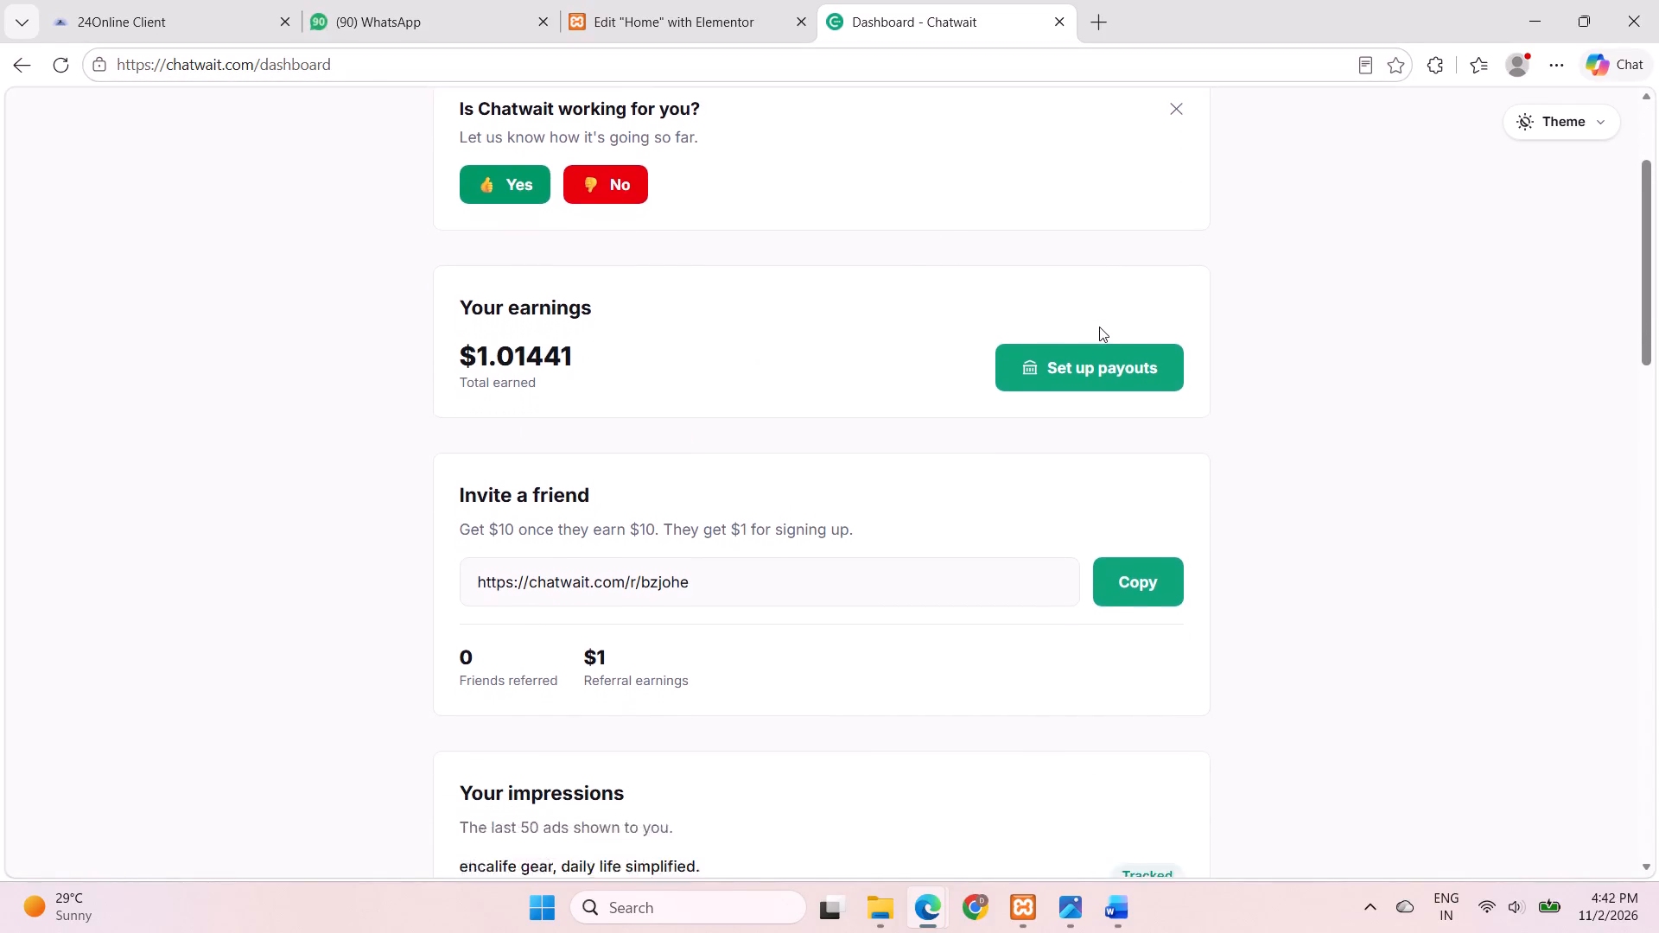
scroll(1099, 327, down, 3)
click(900, 0)
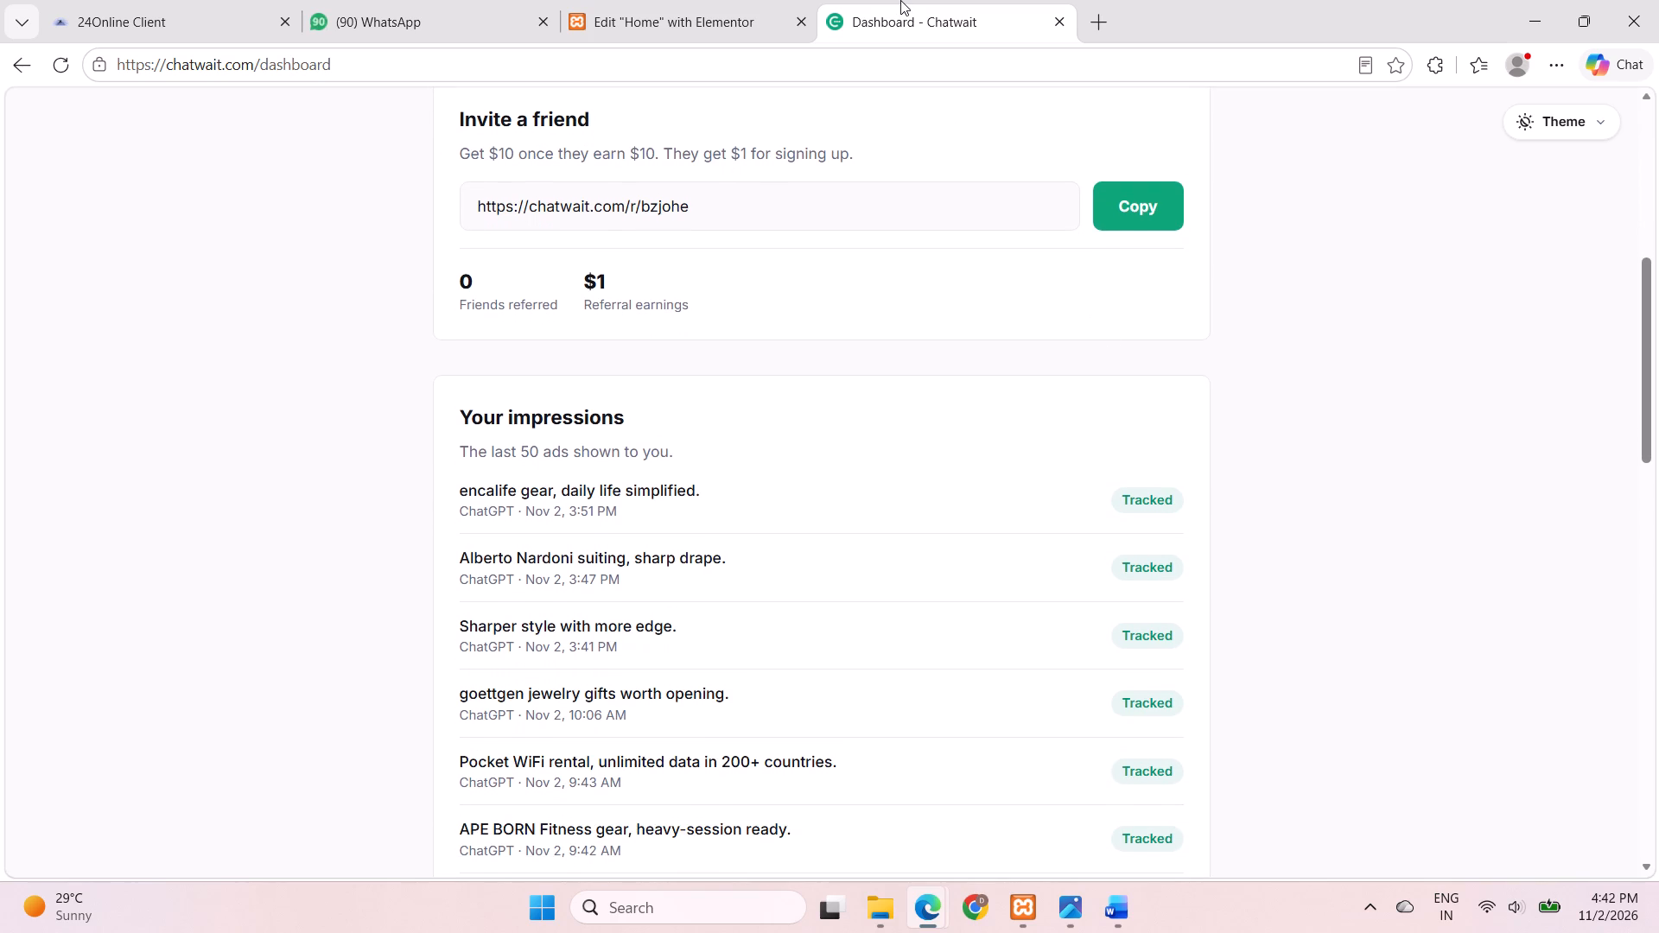
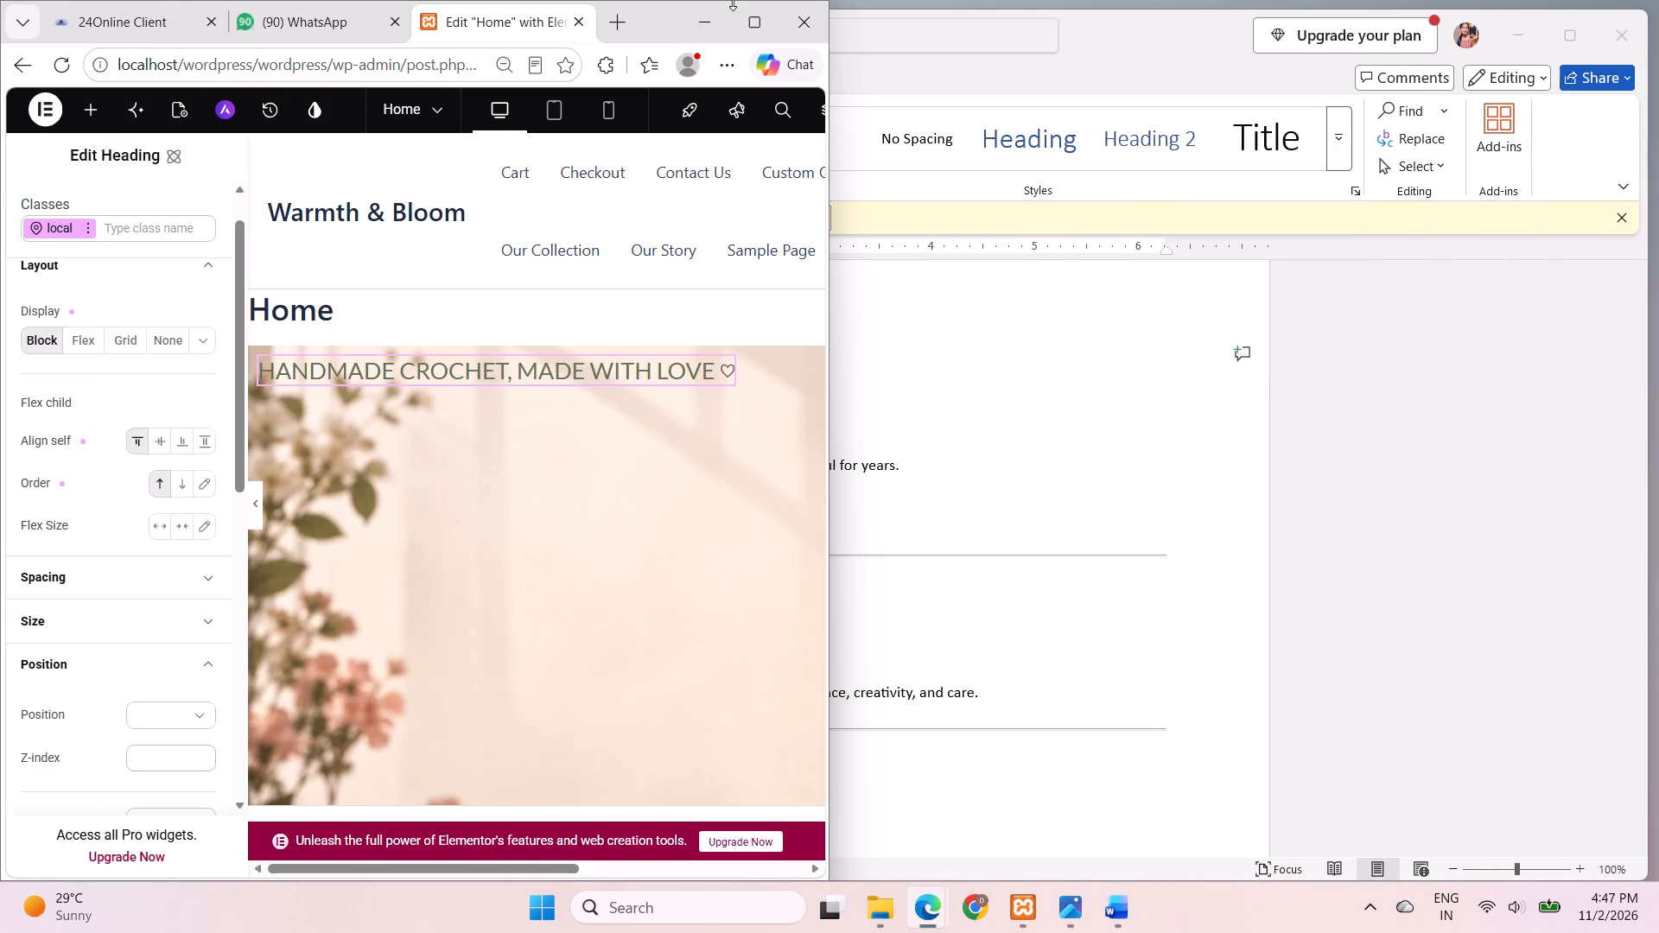
click(715, 40)
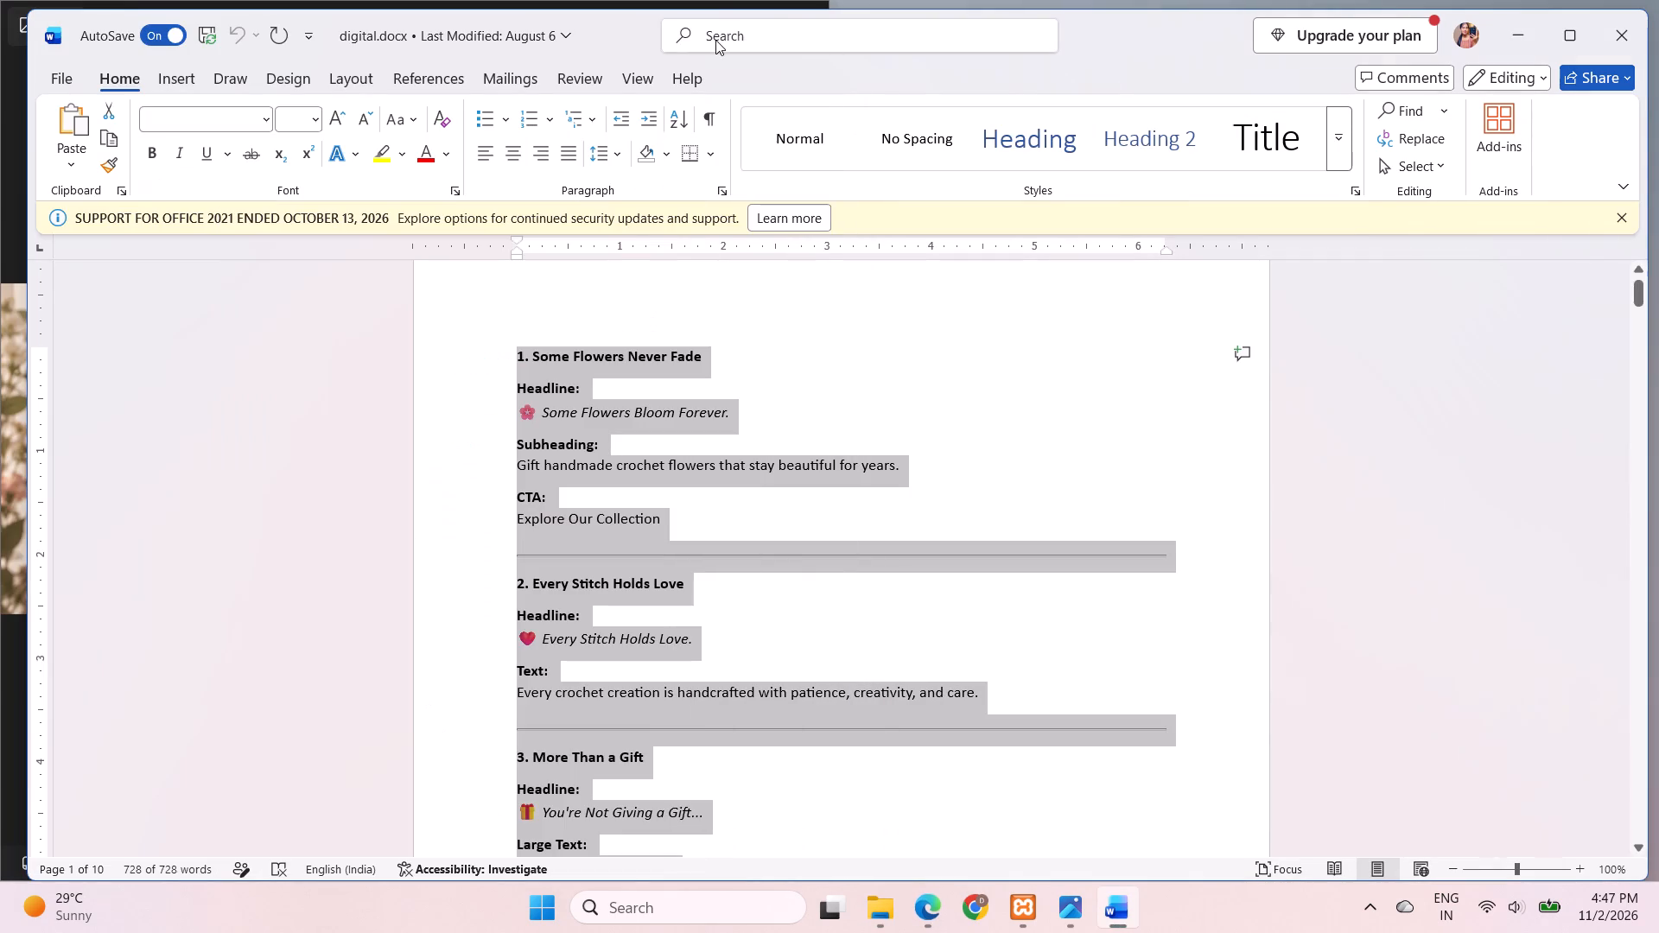
click(1627, 52)
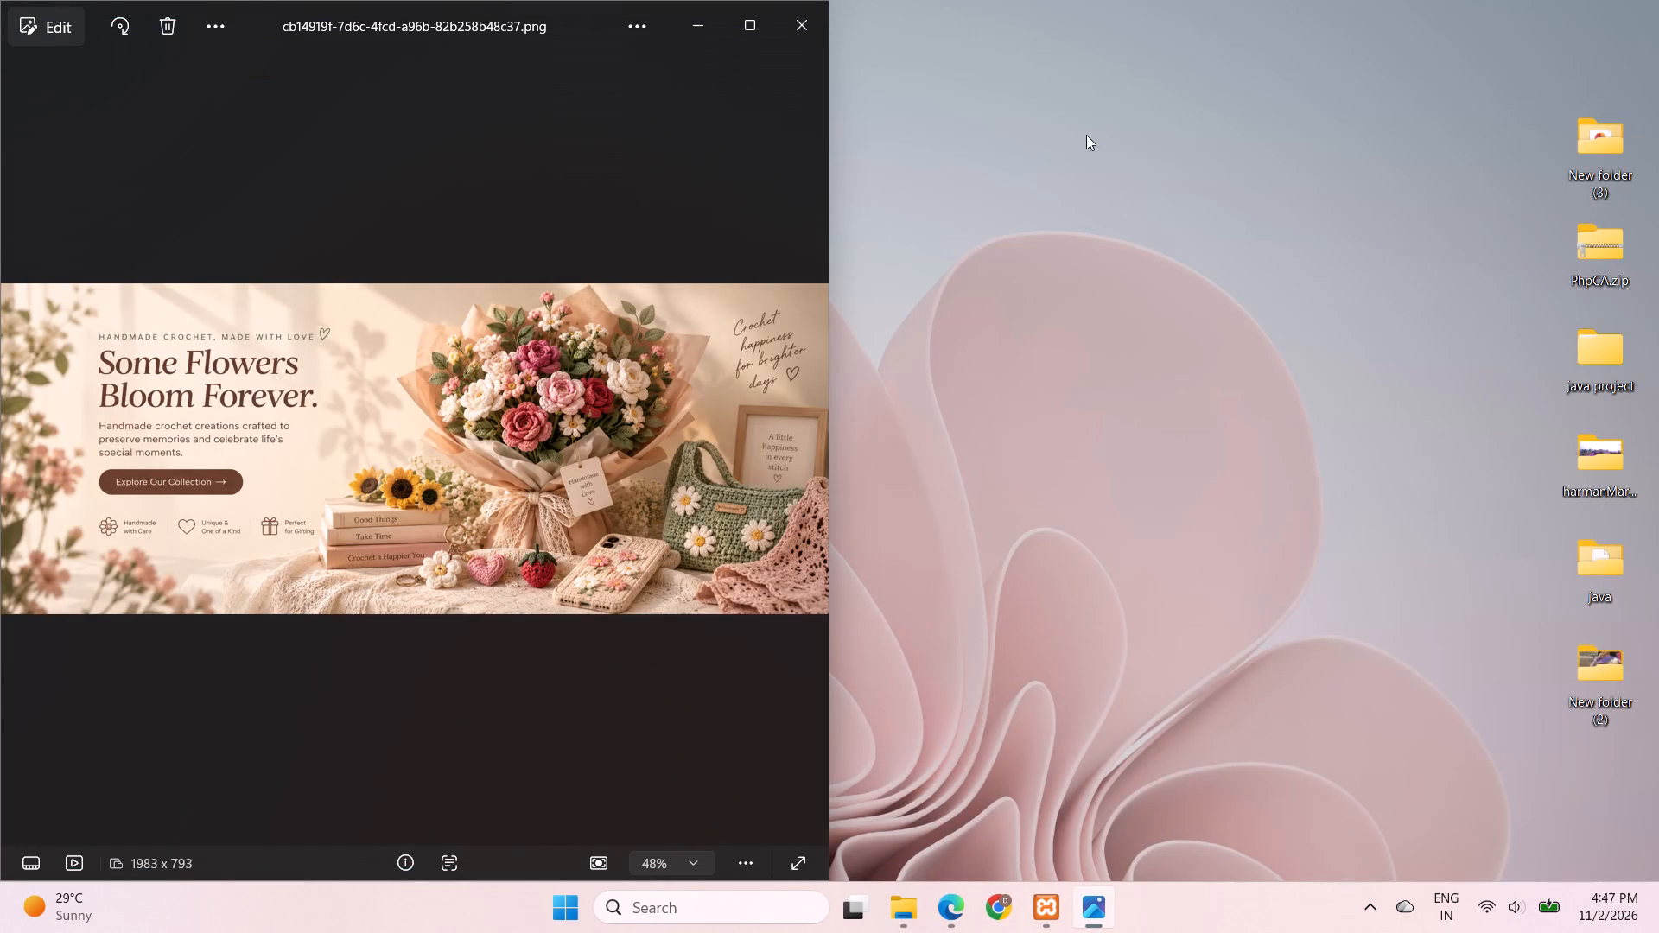
Clear the mock-up image window away, switch to the XAMPP Control Panel and restart the Apache module.
click(1086, 135)
click(724, 16)
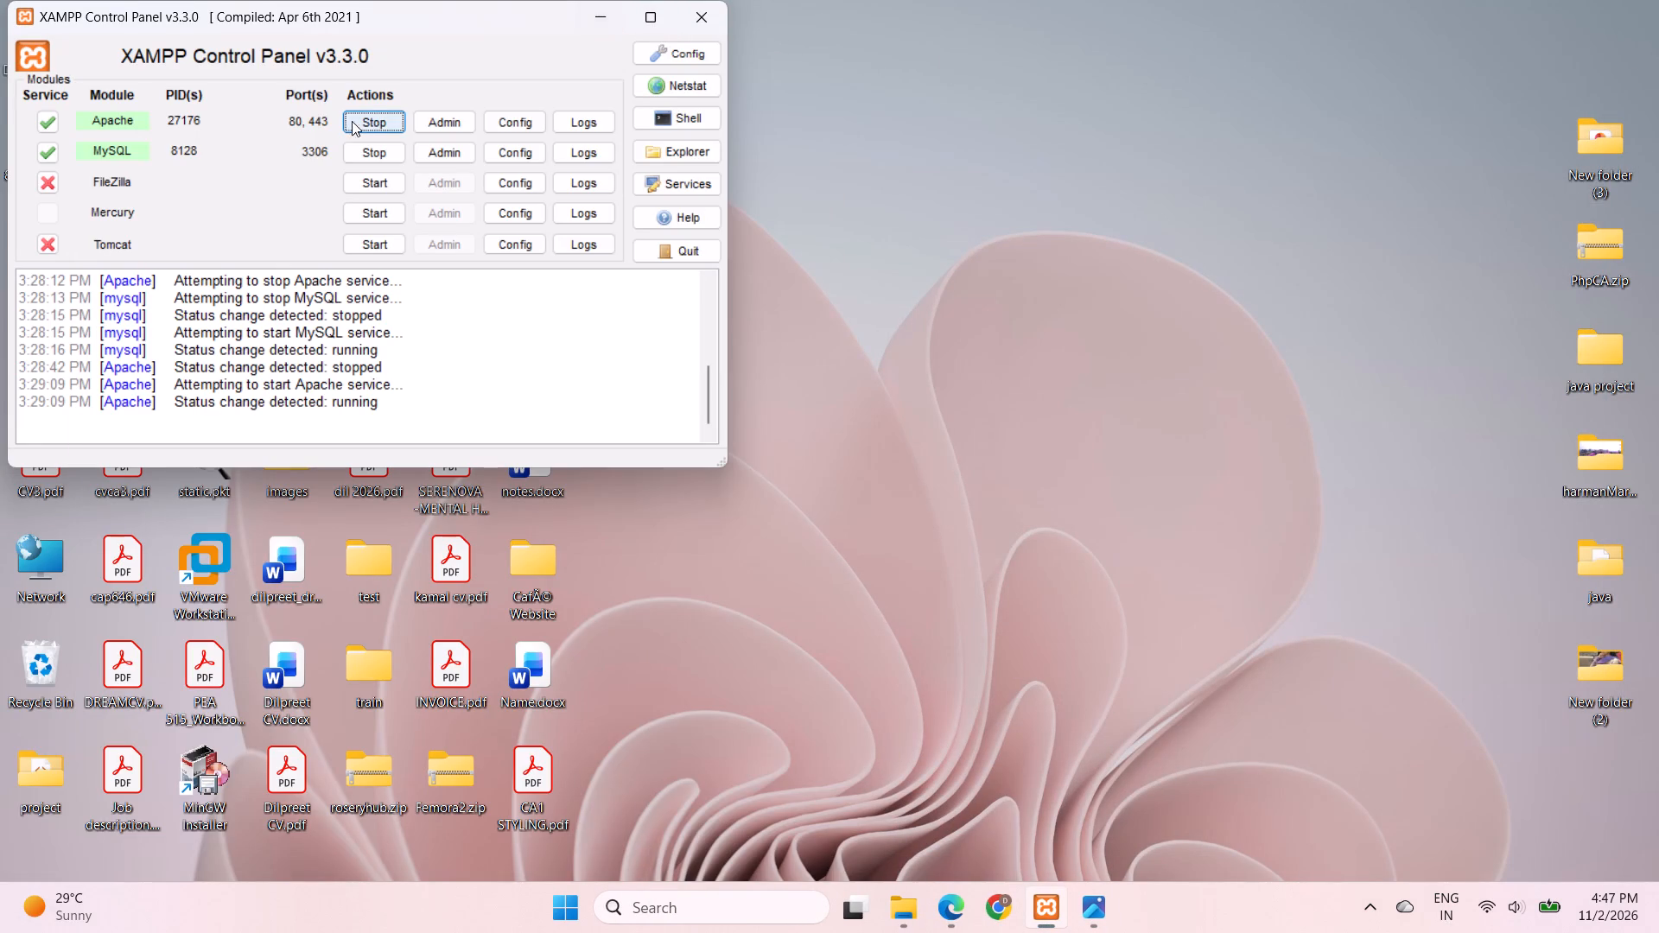
click(370, 119)
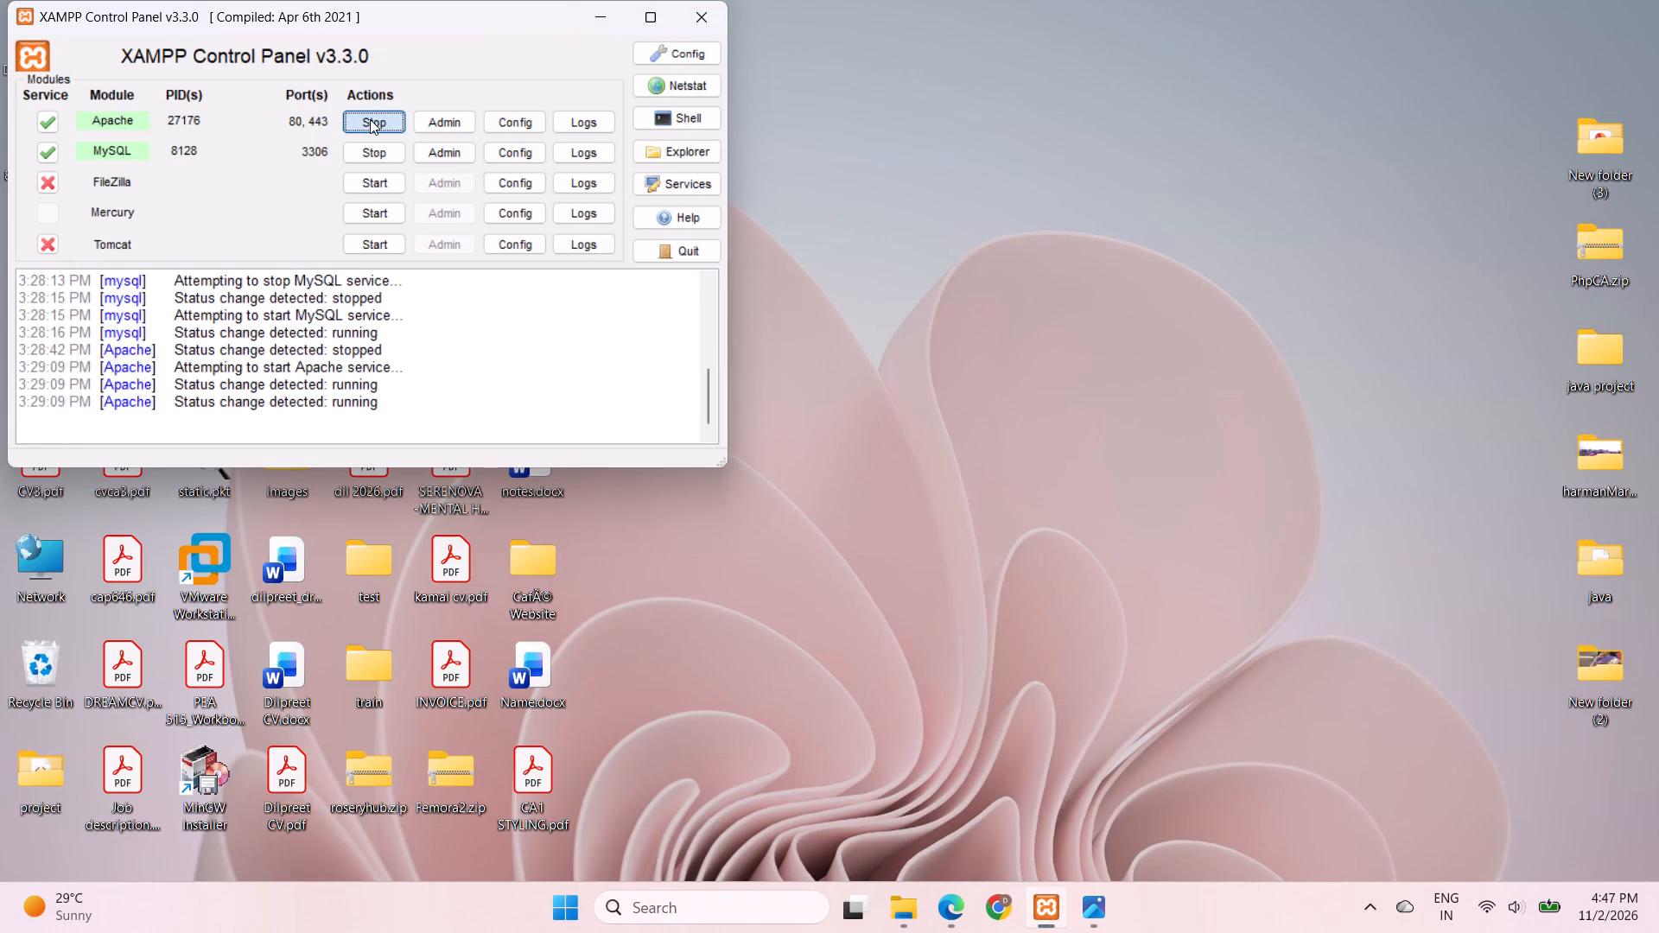
click(370, 119)
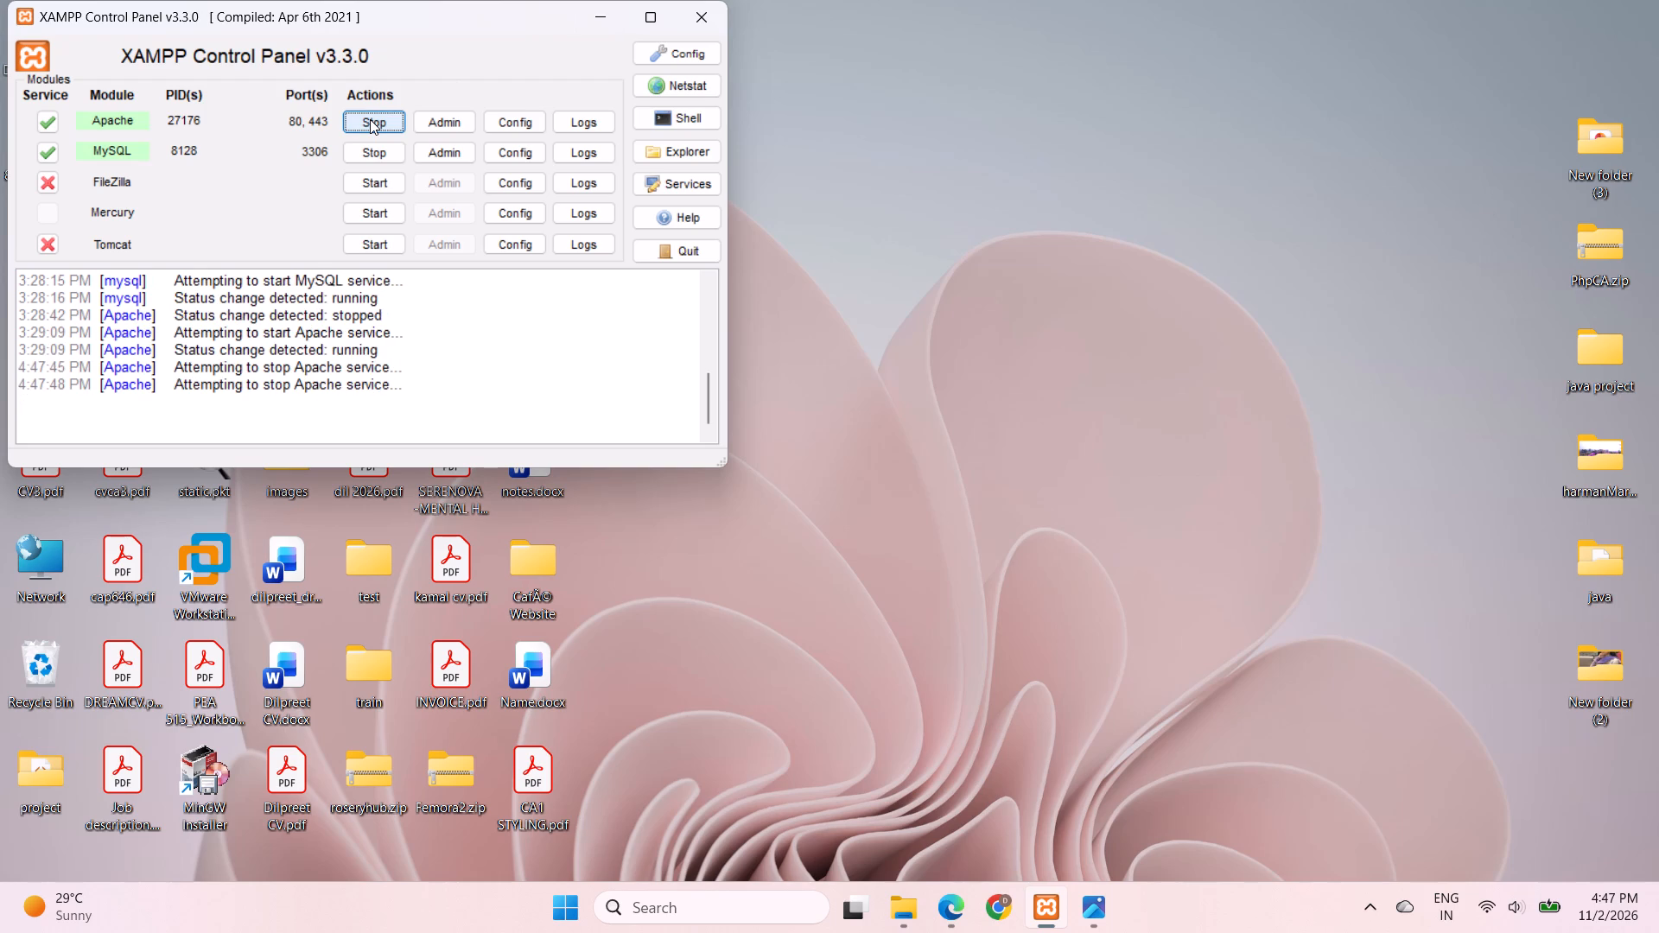
click(370, 119)
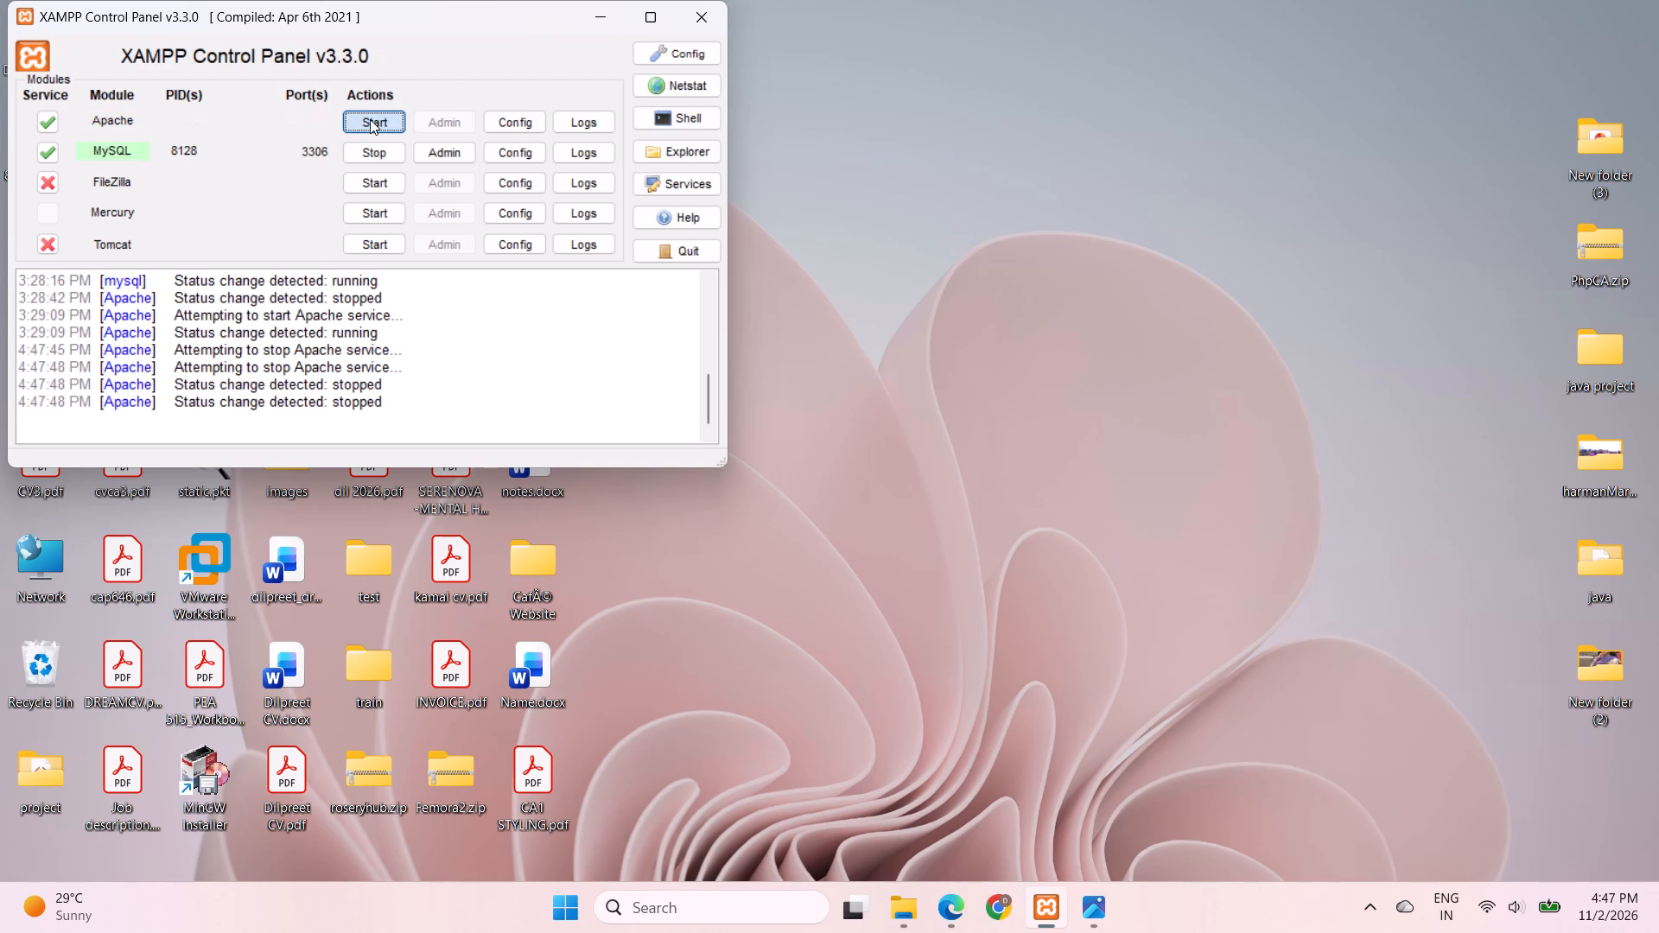
double_click(1255, 356)
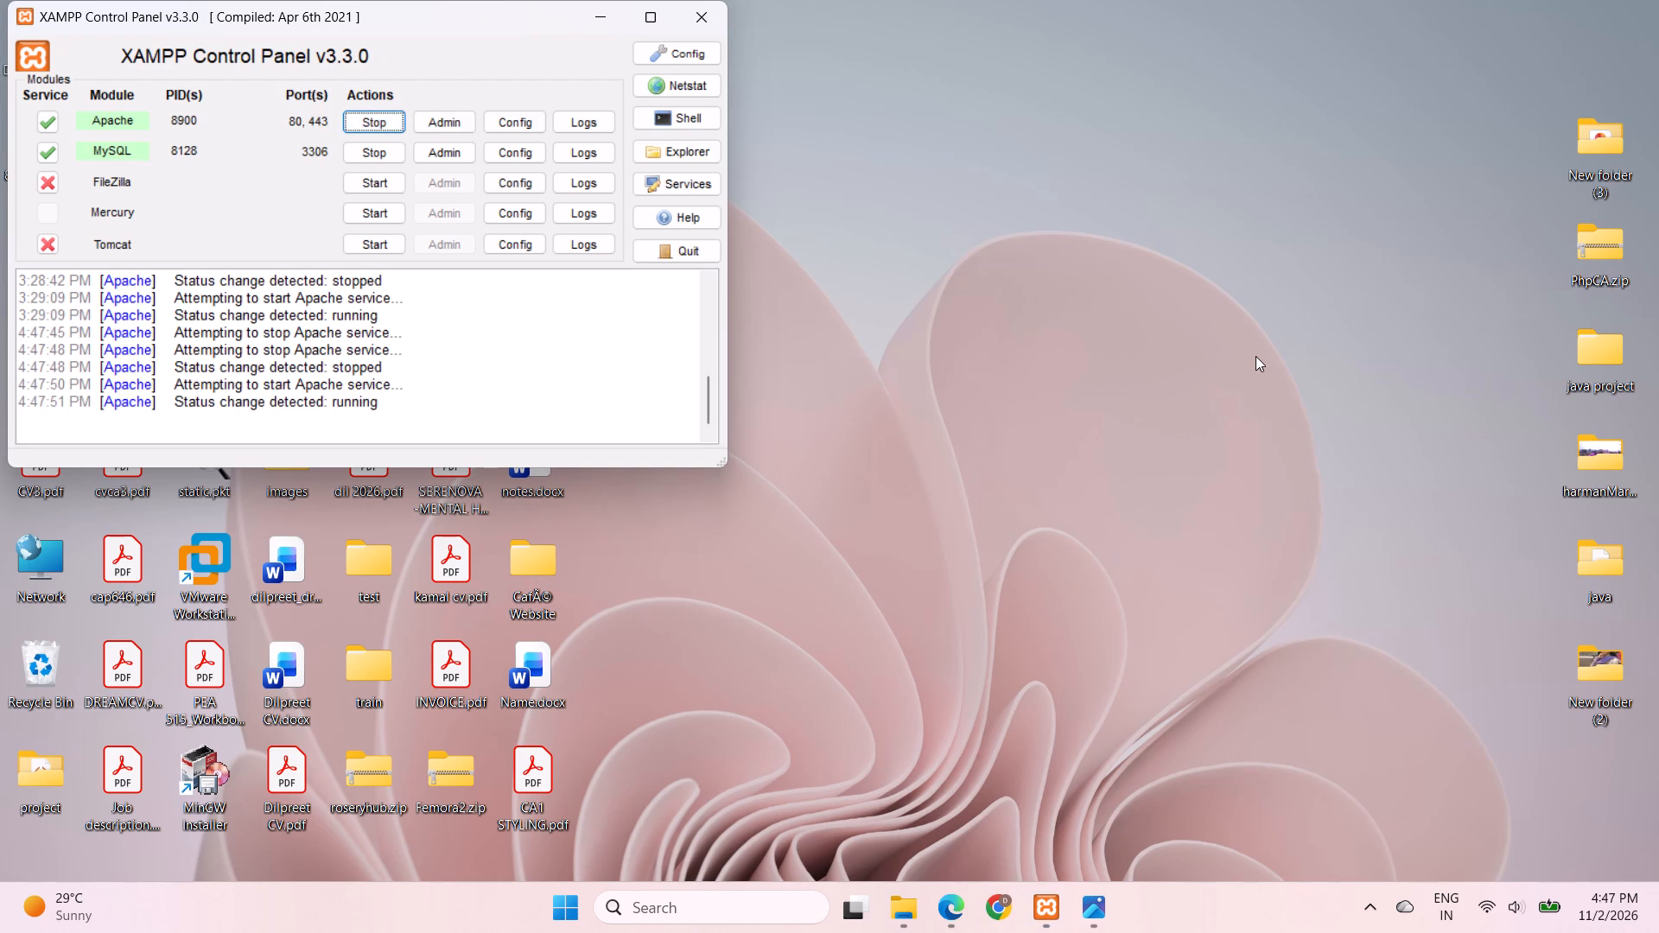
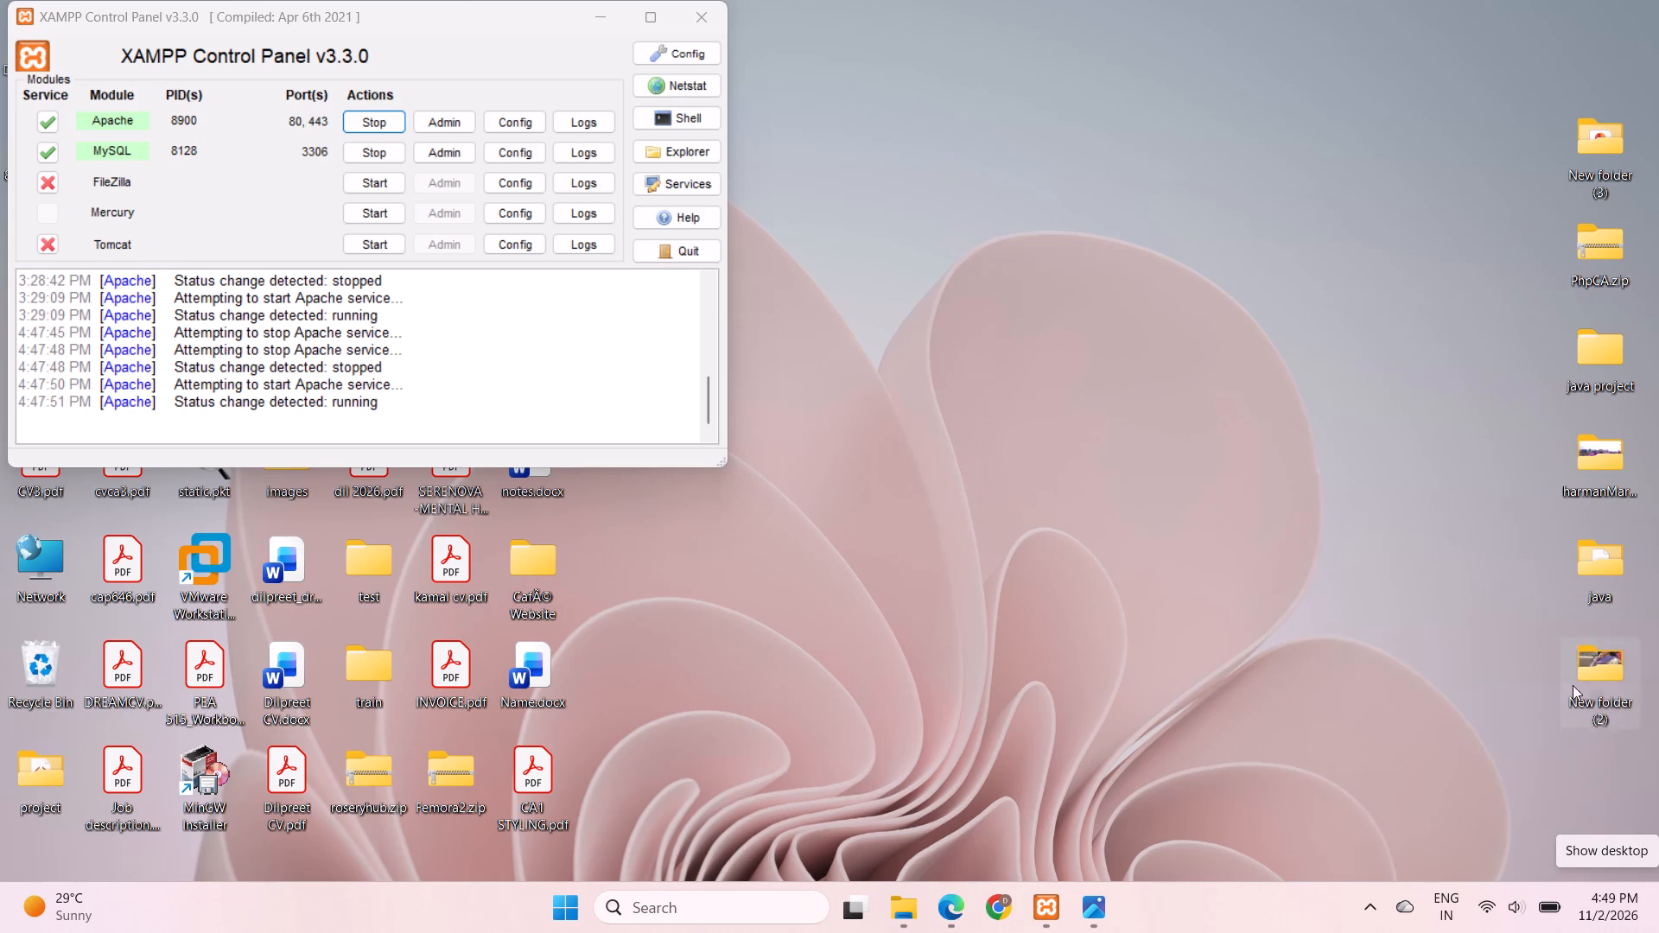
Minimize the XAMPP Control Panel and put the computer to sleep.
click(617, 22)
click(570, 904)
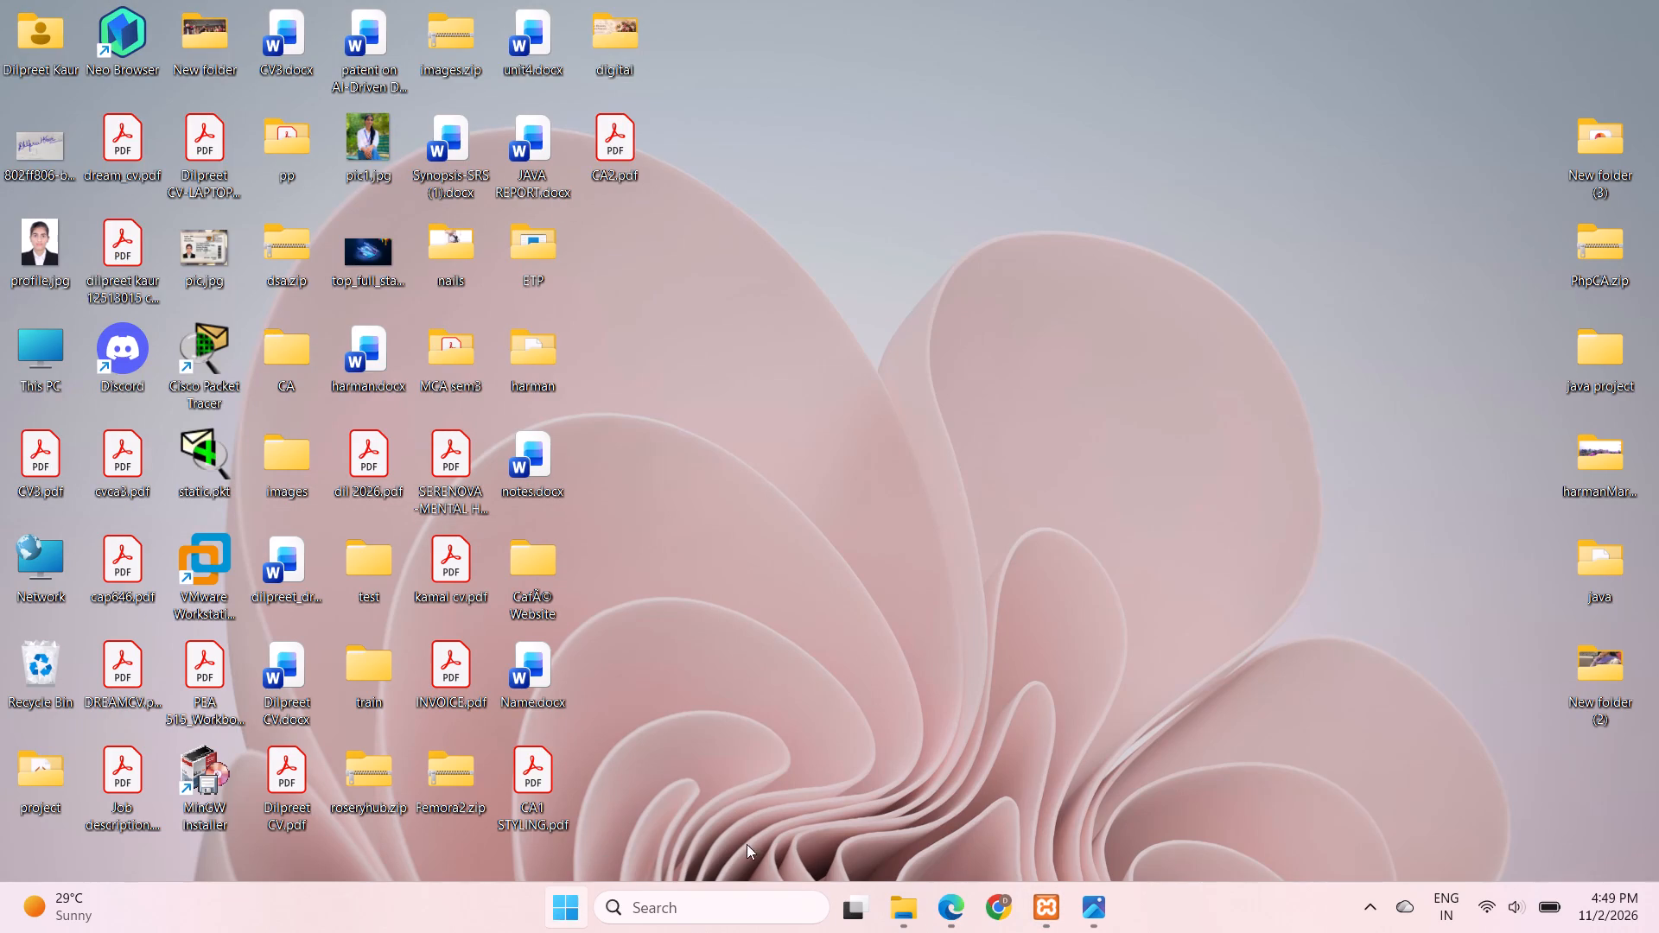
click(980, 835)
click(971, 721)
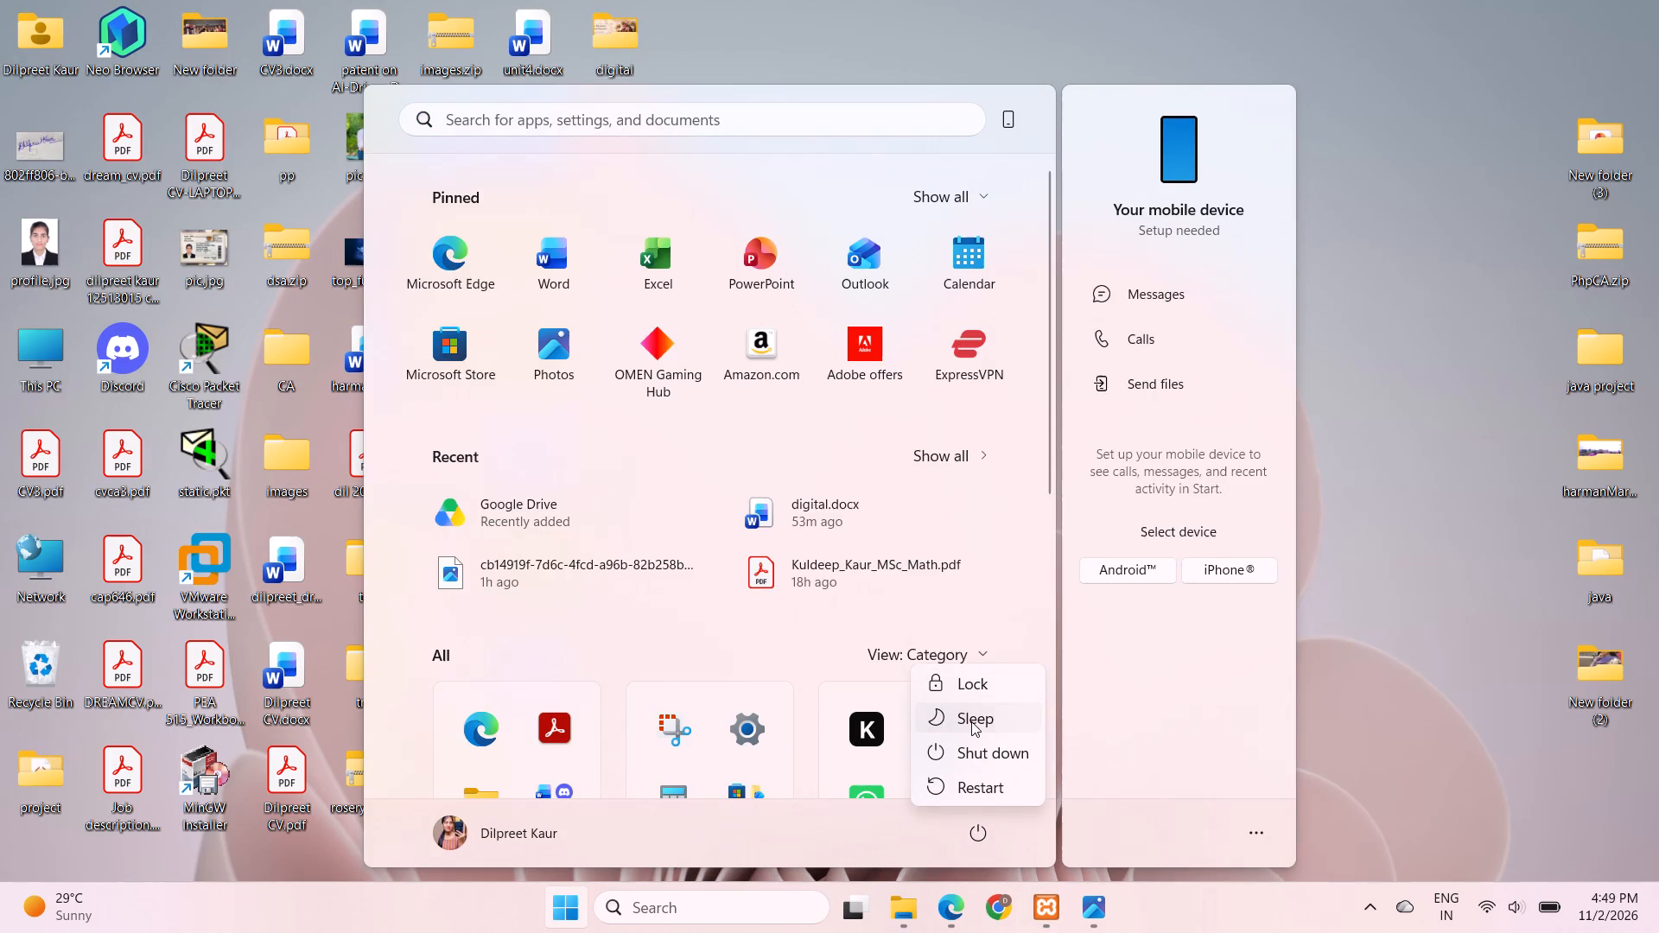